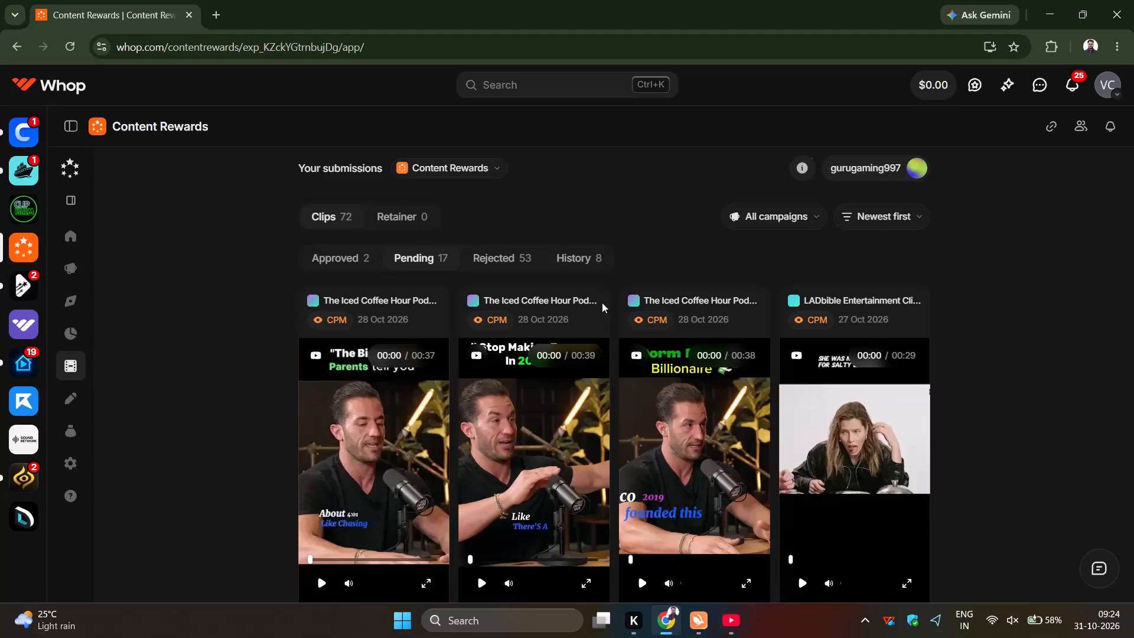
Check the payout details of the three pending The Iced Coffee Hour Podcast clips and look over the other pending submissions.
scroll(800, 302, "down", 4)
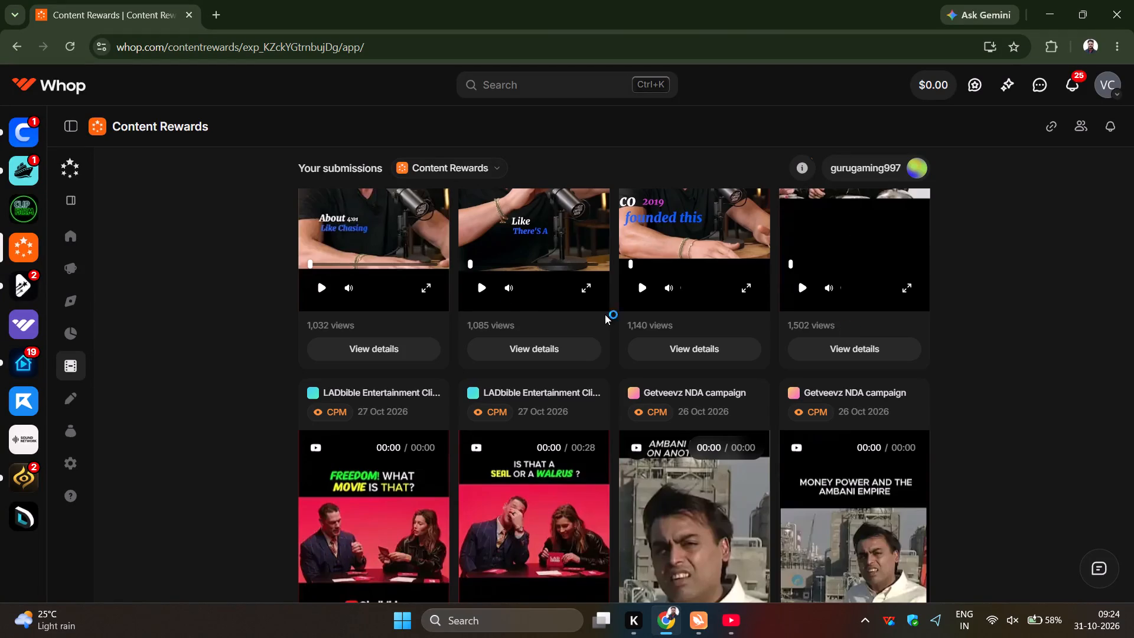
left_click(667, 349)
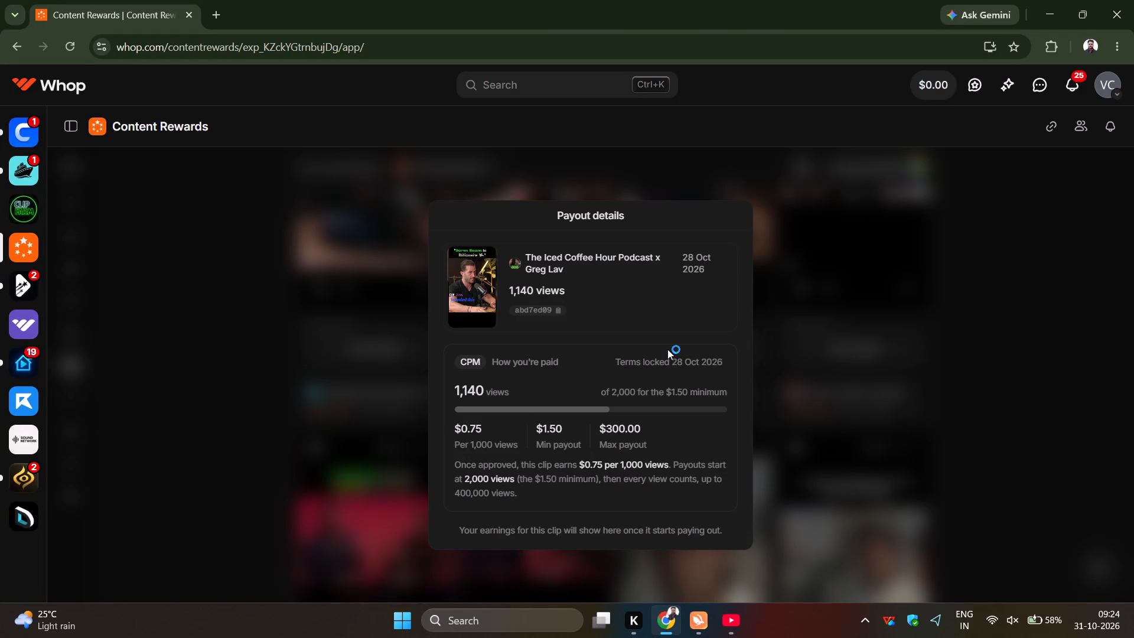
left_click(858, 340)
left_click(497, 347)
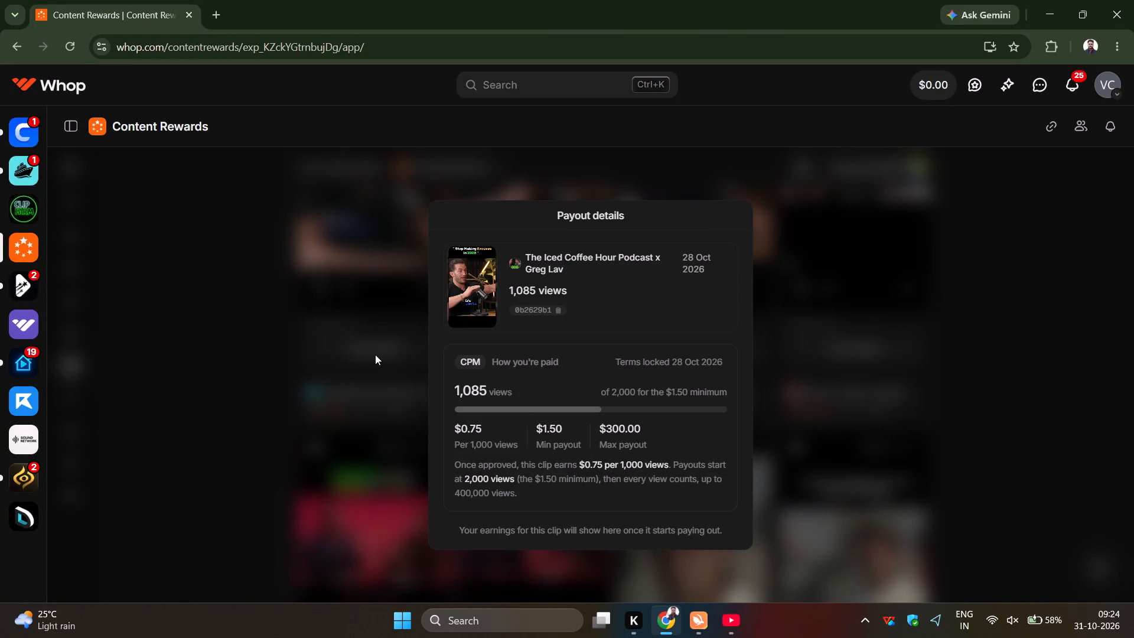
left_click(375, 354)
left_click(375, 354)
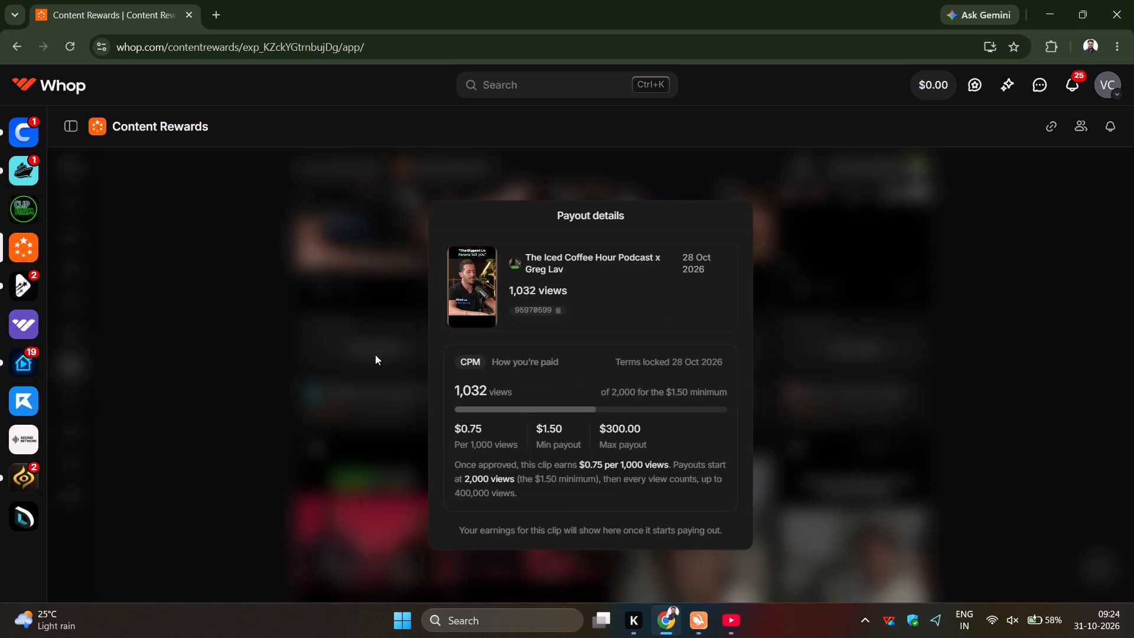
left_click(375, 354)
scroll(491, 379, "down", 5)
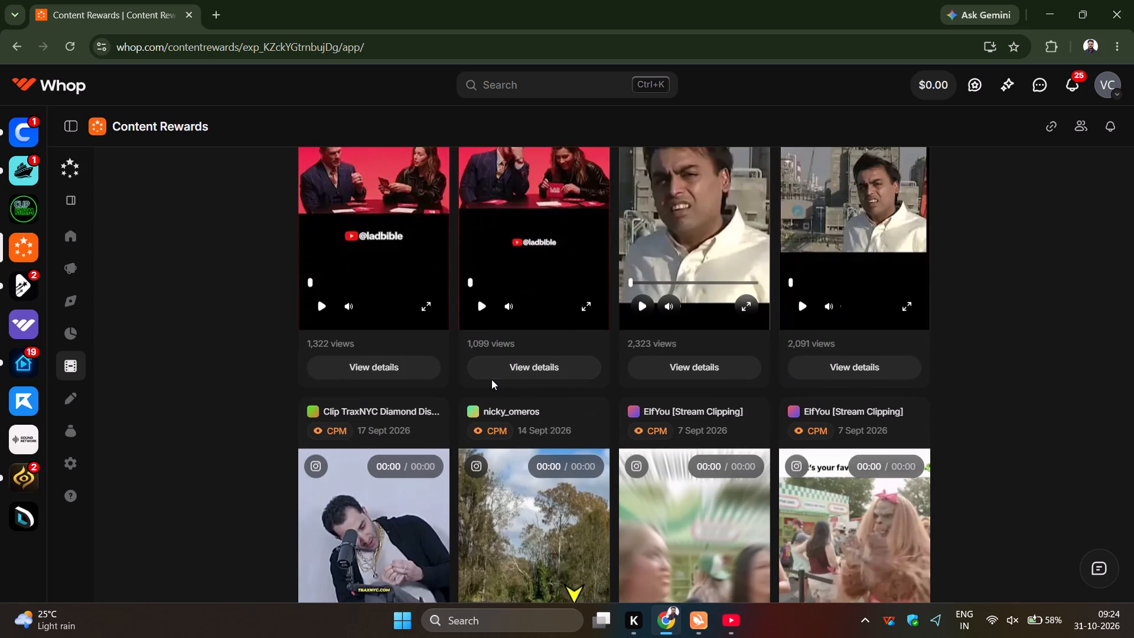
scroll(496, 382, "up", 9)
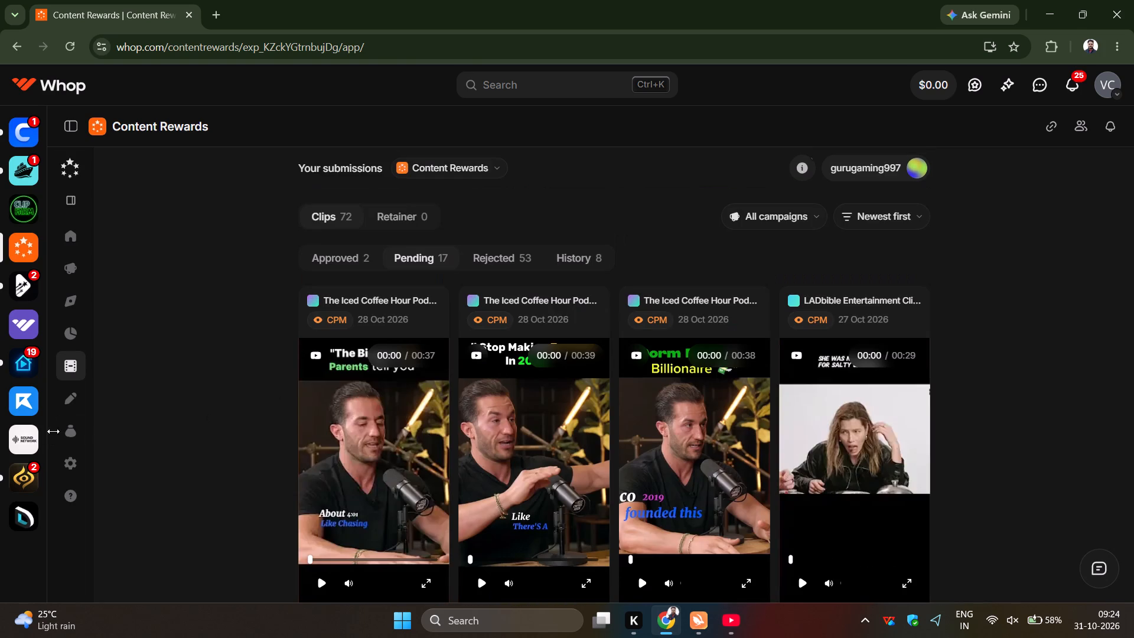
Open the list of your joined campaigns in Content Rewards.
left_click(71, 266)
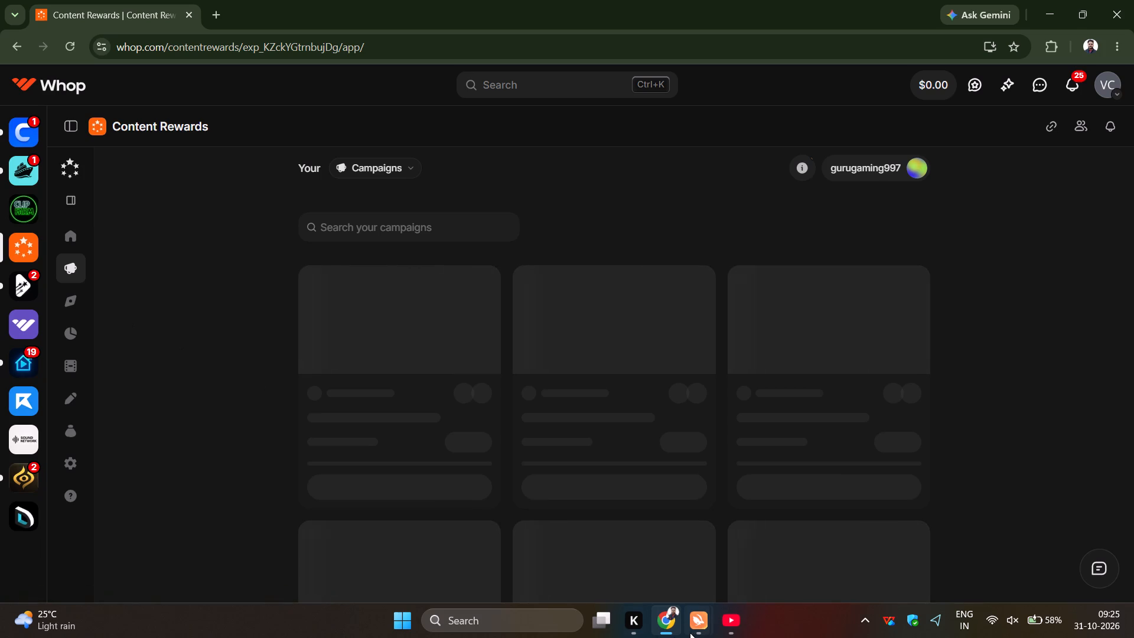
Close the two unneeded background app windows, including YouTube, leaving the browser open.
left_click(683, 487)
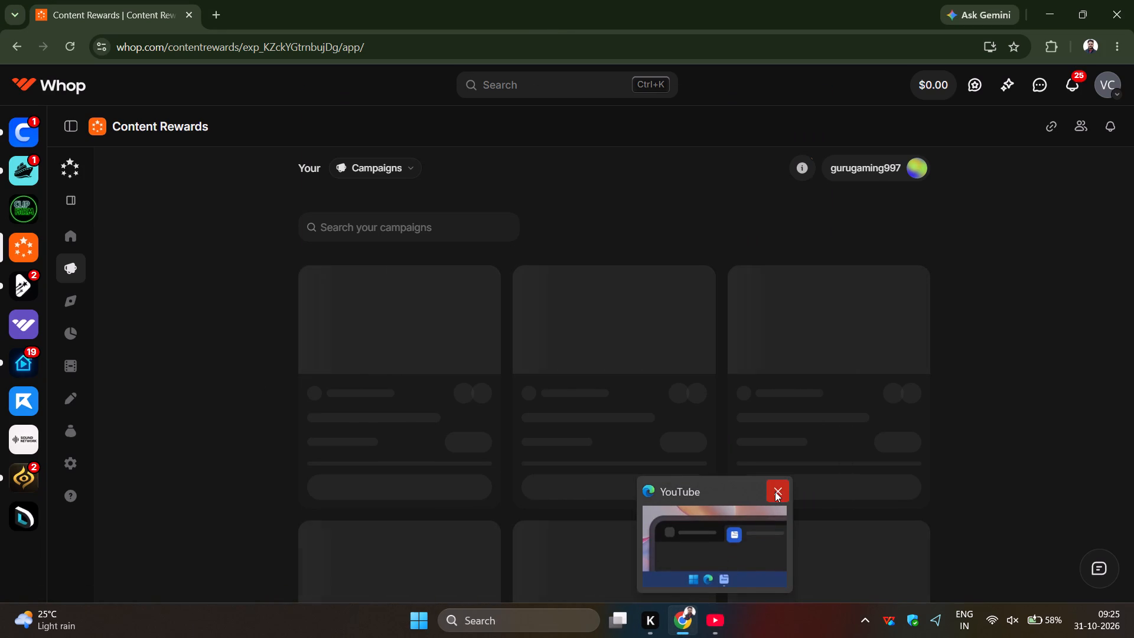
left_click(775, 491)
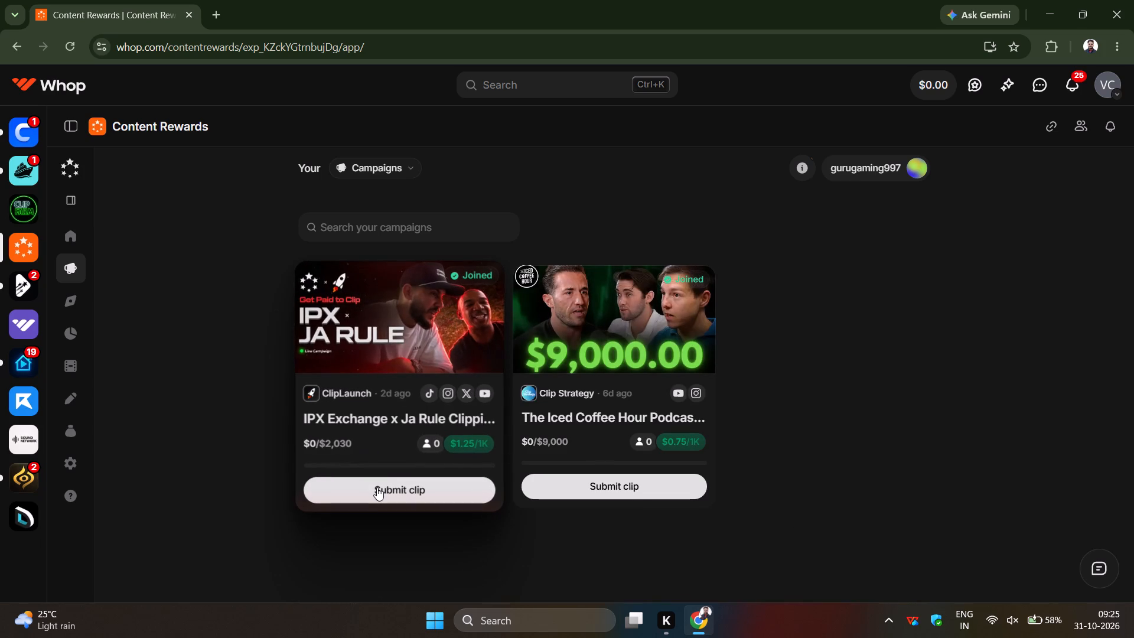
Open the IPX Exchange x Ja Rule Clipping campaign and examine its payout rates, budget, reference materials and top clippers.
left_click(421, 346)
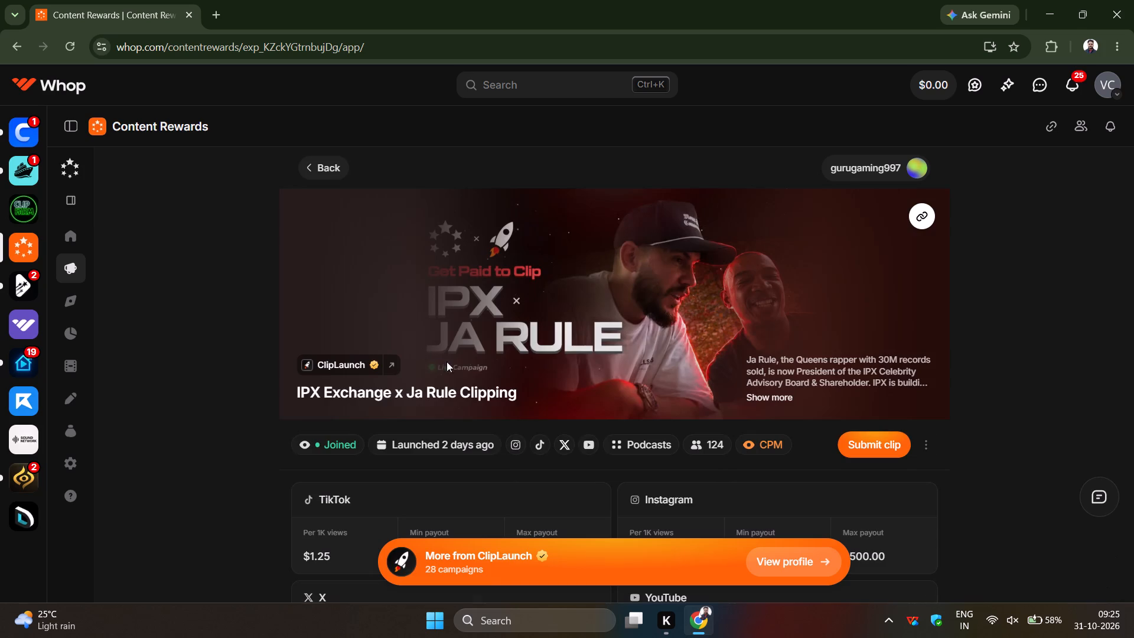
scroll(611, 363, "down", 2)
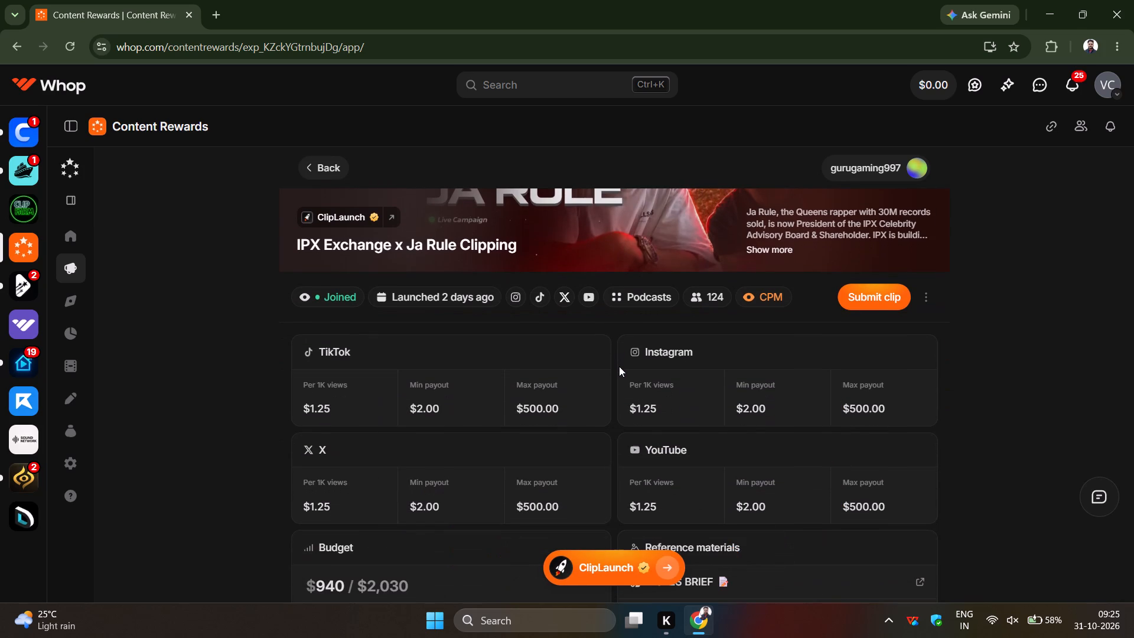
scroll(619, 366, "down", 3)
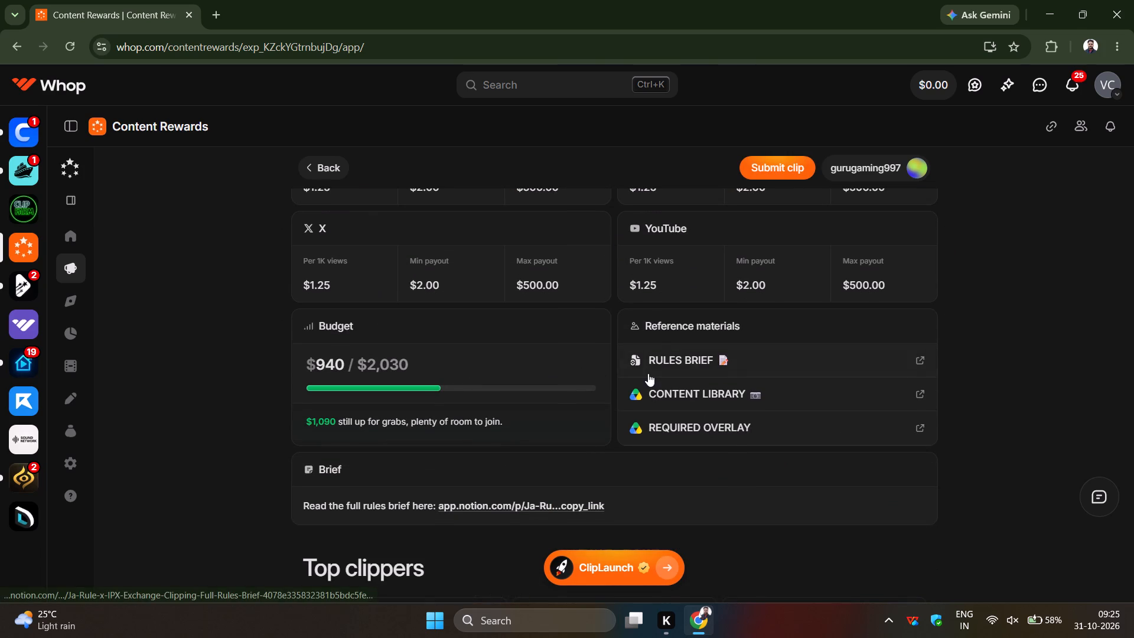
scroll(648, 373, "down", 7)
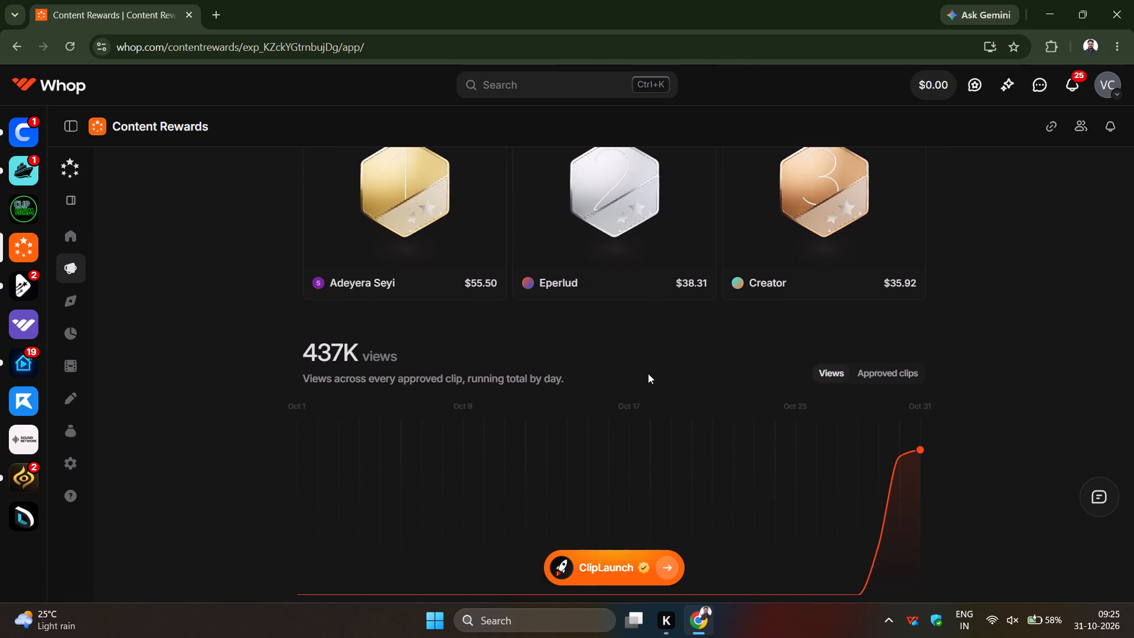
scroll(648, 373, "up", 15)
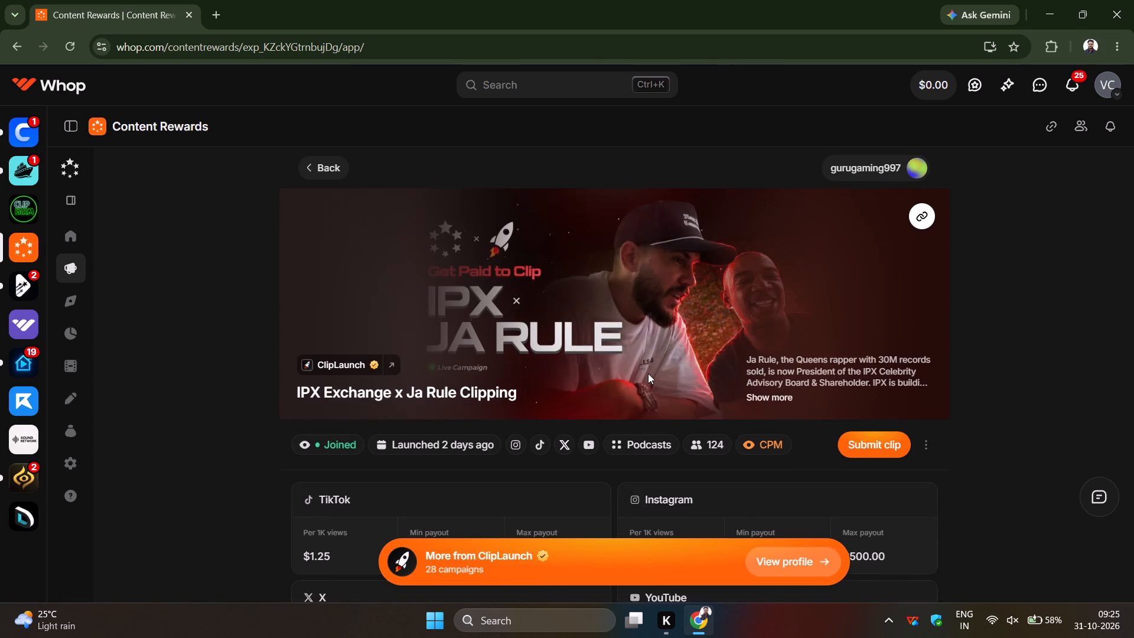
scroll(648, 373, "down", 1)
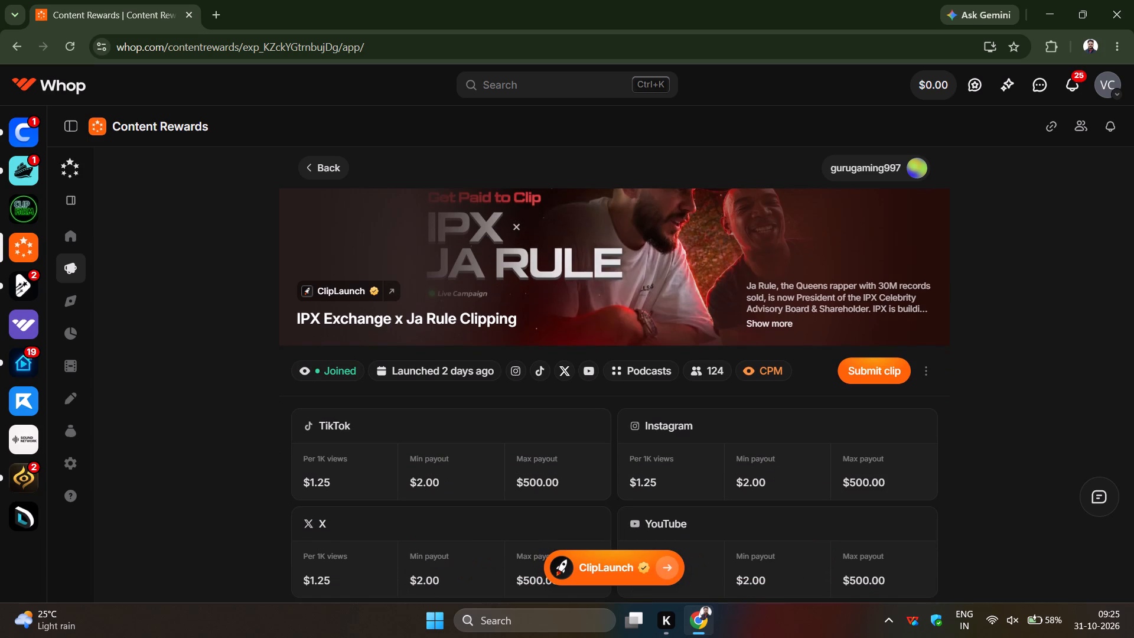
scroll(648, 373, "down", 5)
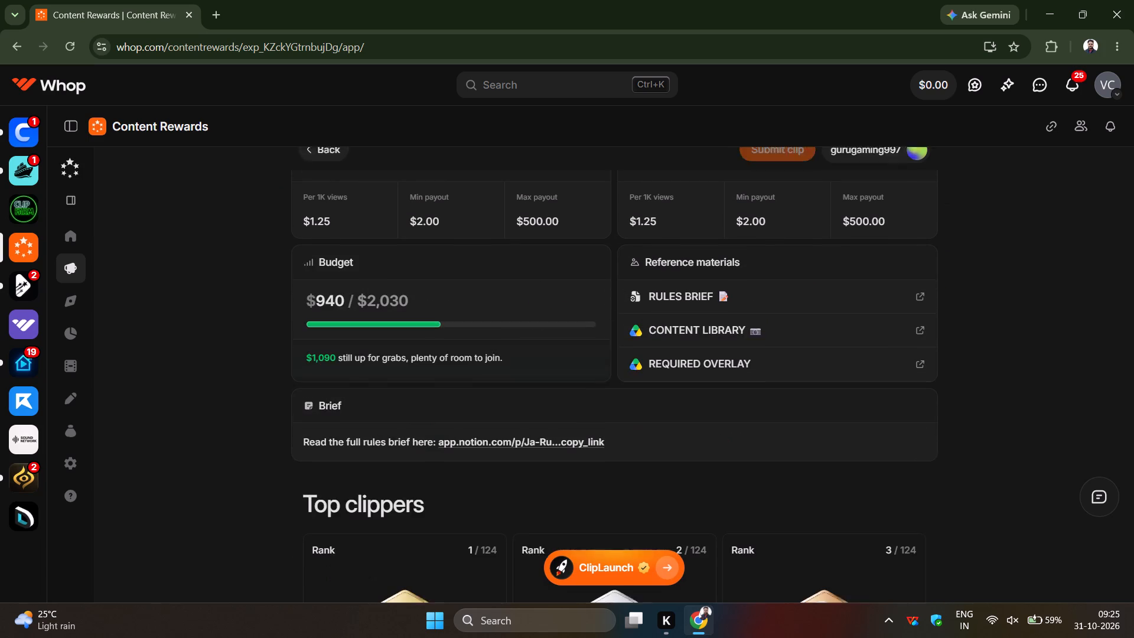
scroll(700, 291, "up", 8)
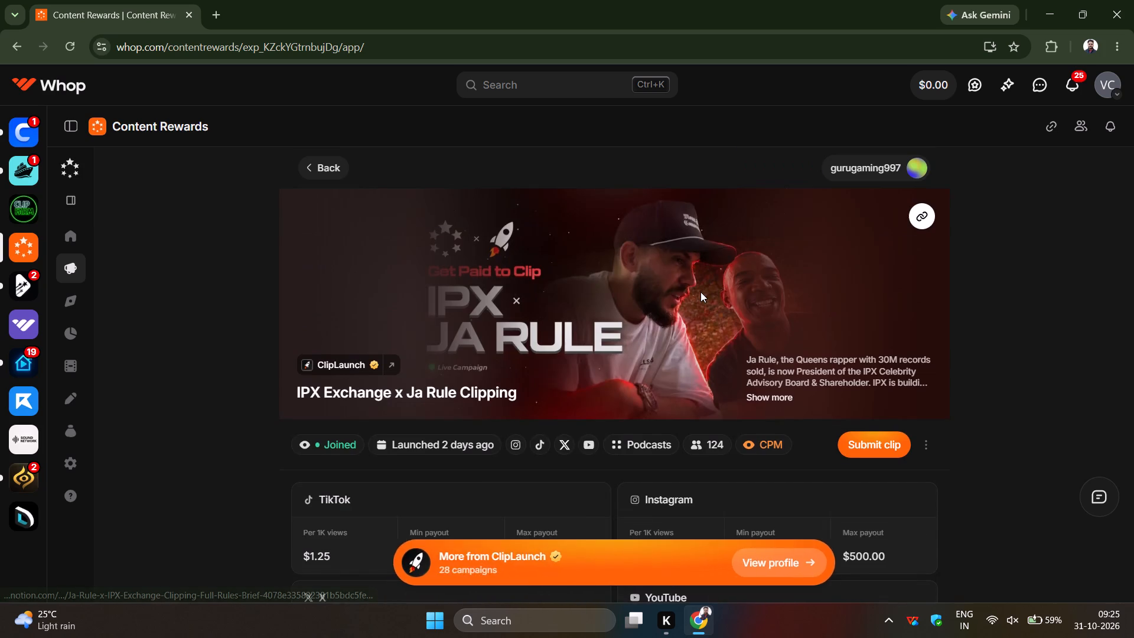
scroll(700, 292, "down", 3)
scroll(700, 292, "up", 3)
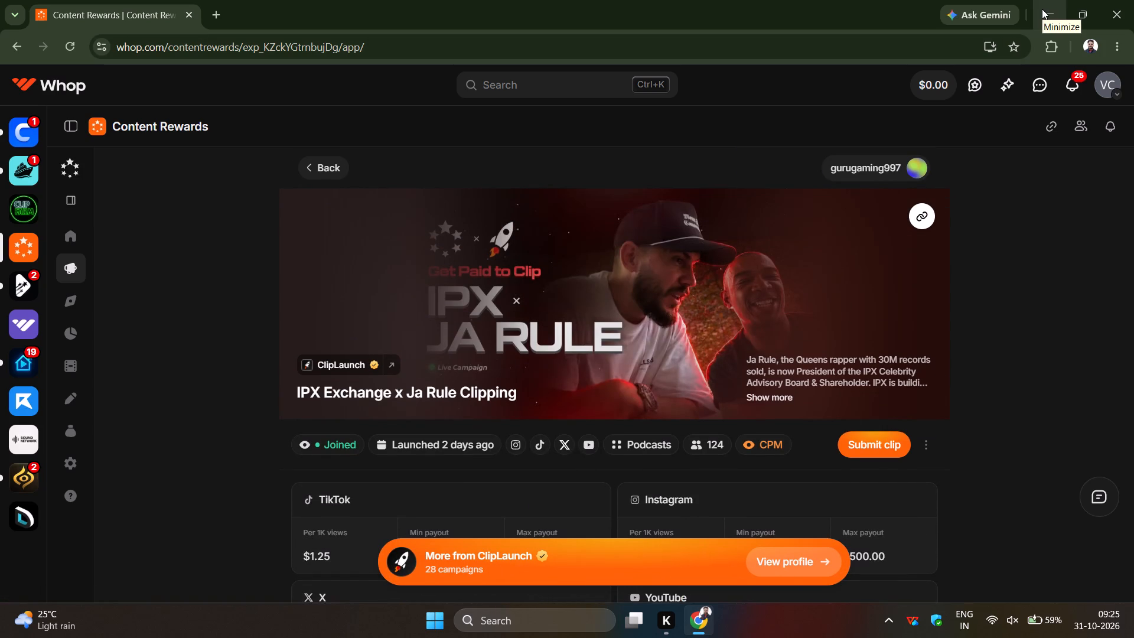
Open the campaign's rules brief and read its rules, required assets, clip examples and submission checklist to the end.
scroll(791, 320, "down", 3)
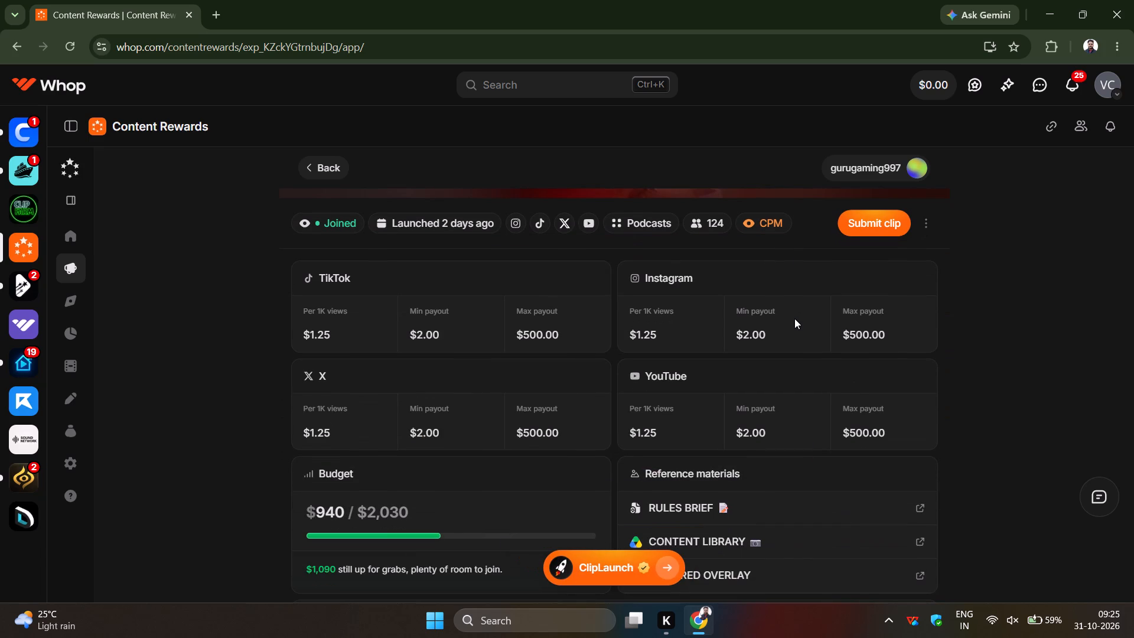
scroll(794, 318, "down", 3)
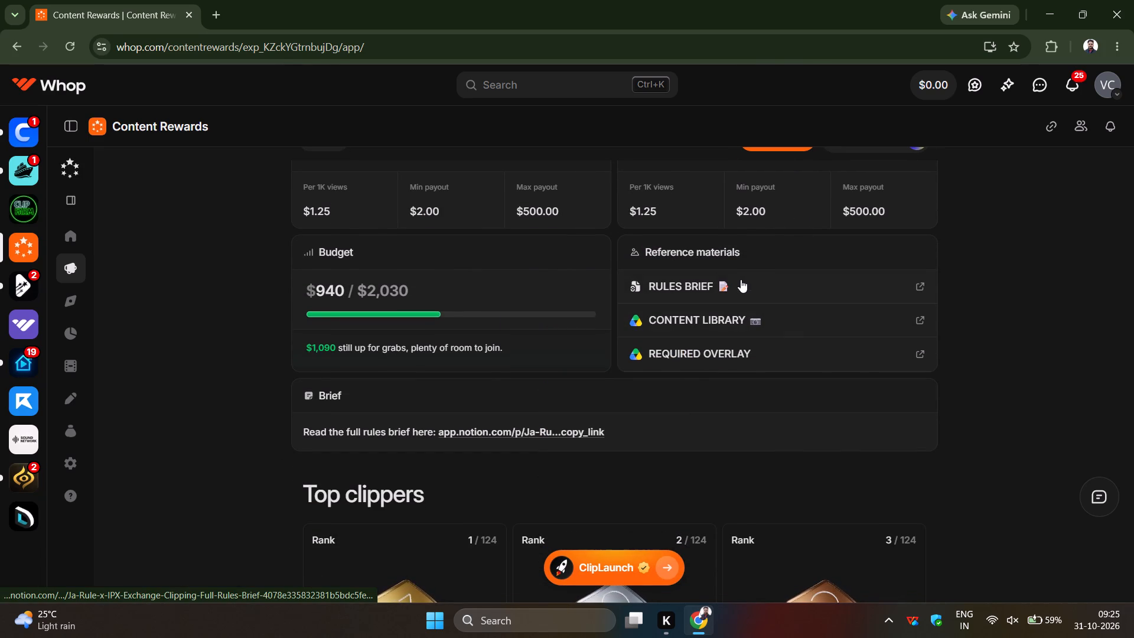
left_click(741, 279)
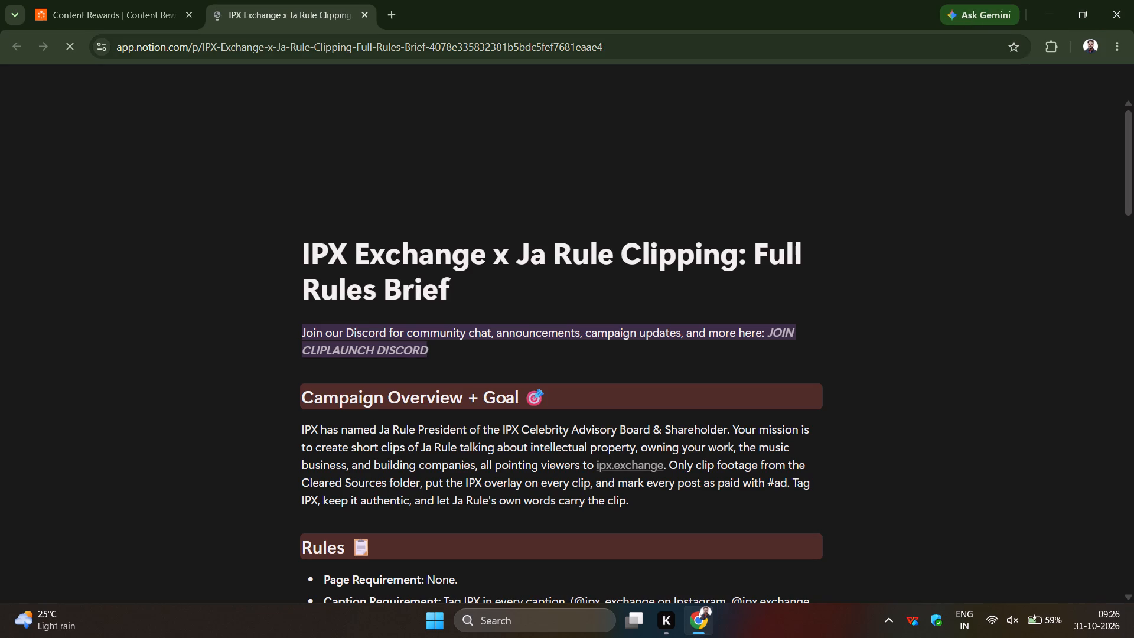
left_click(487, 211)
scroll(495, 221, "down", 2)
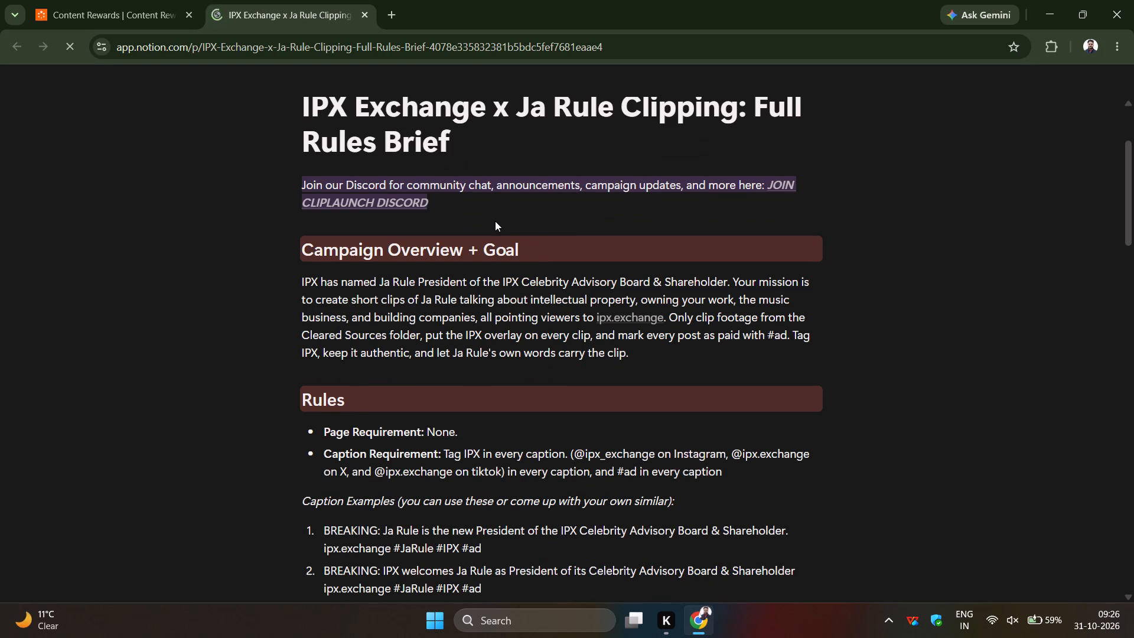
scroll(495, 221, "down", 1)
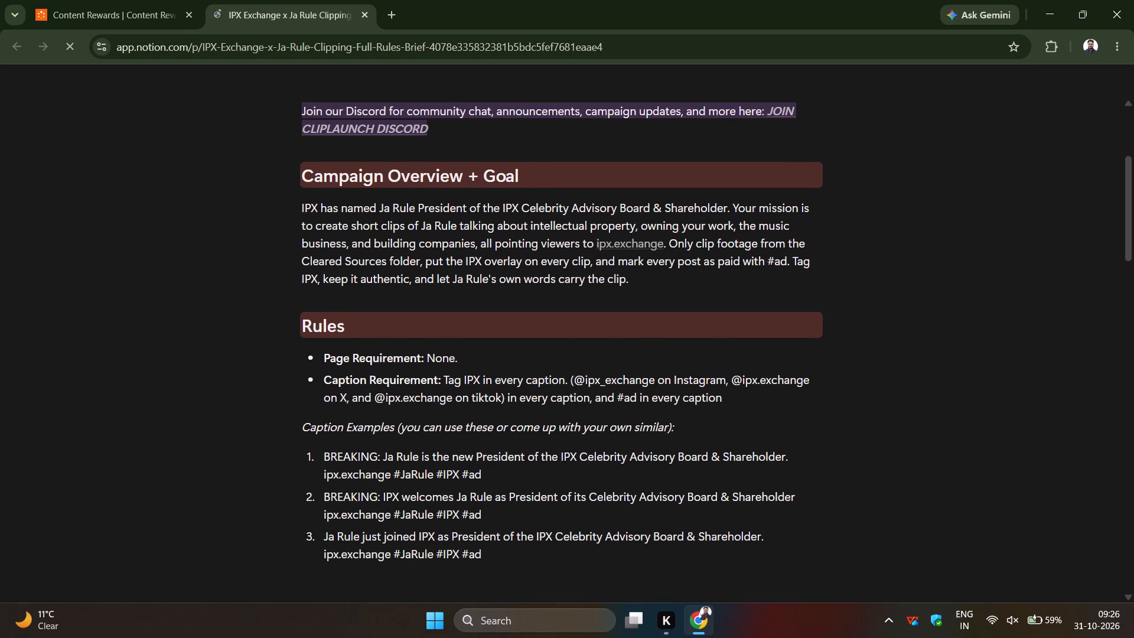
scroll(495, 221, "down", 2)
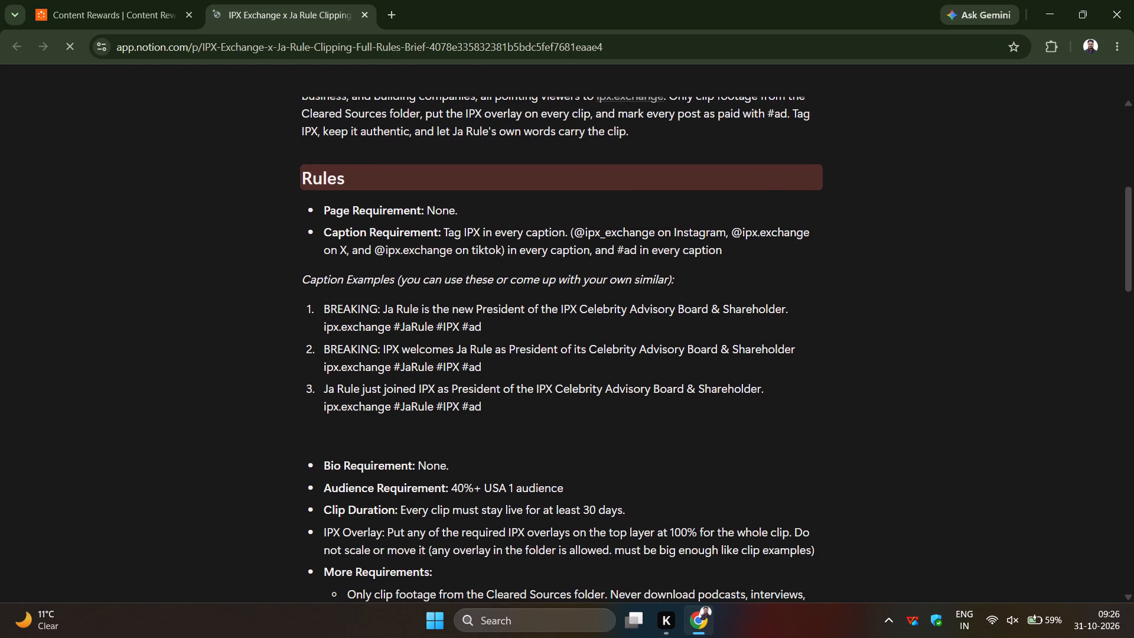
scroll(495, 221, "down", 6)
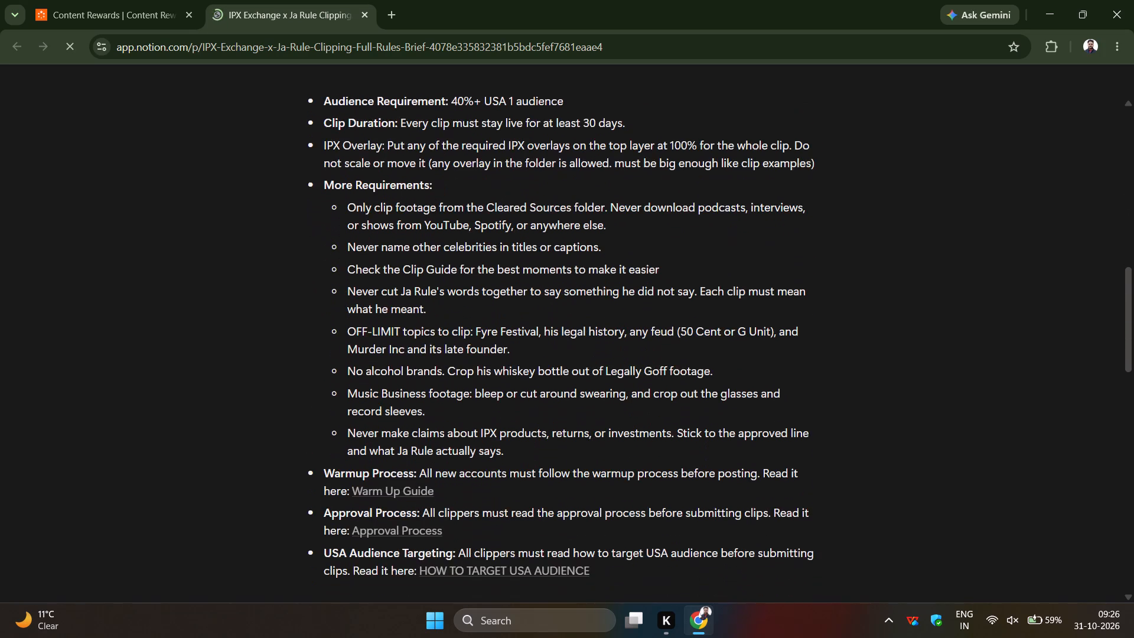
scroll(495, 221, "down", 6)
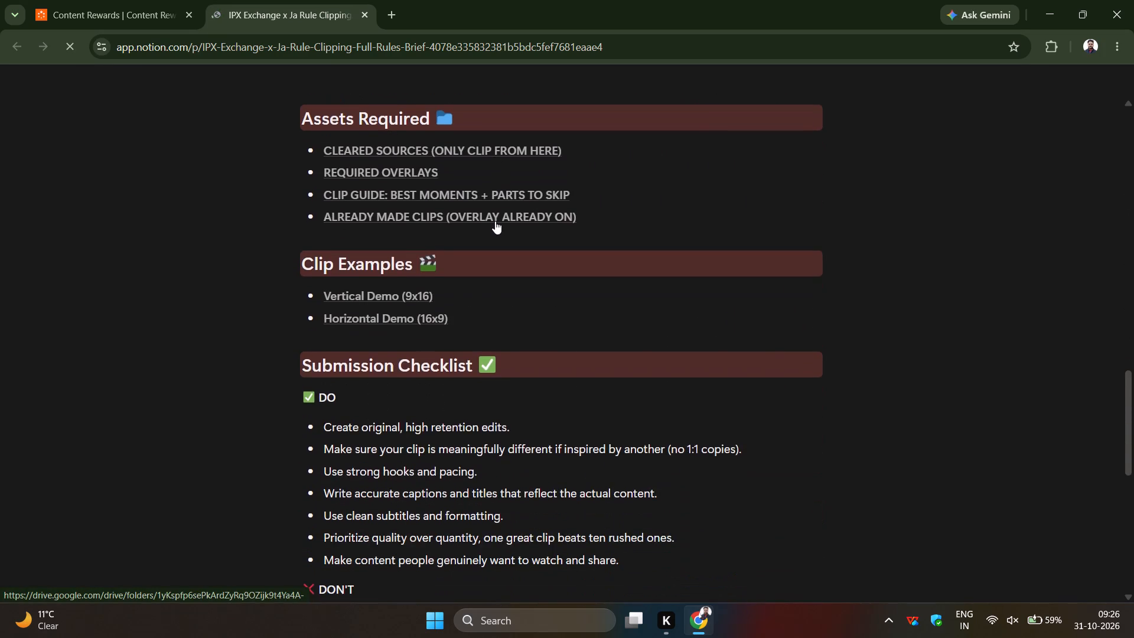
scroll(495, 221, "down", 2)
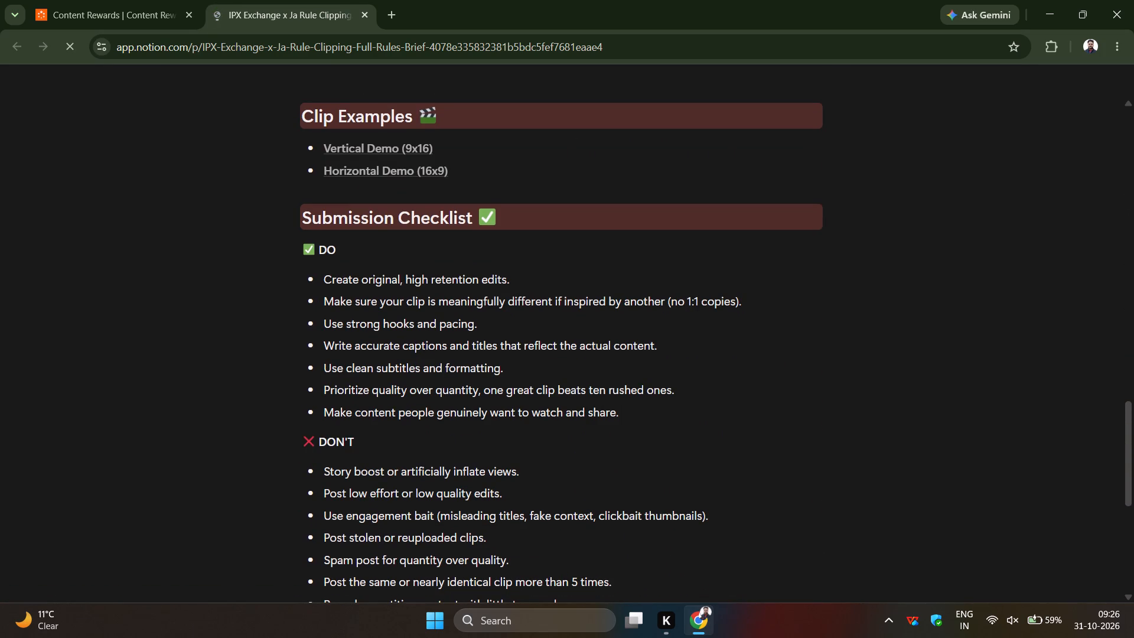
scroll(507, 300, "down", 6)
scroll(514, 309, "up", 1)
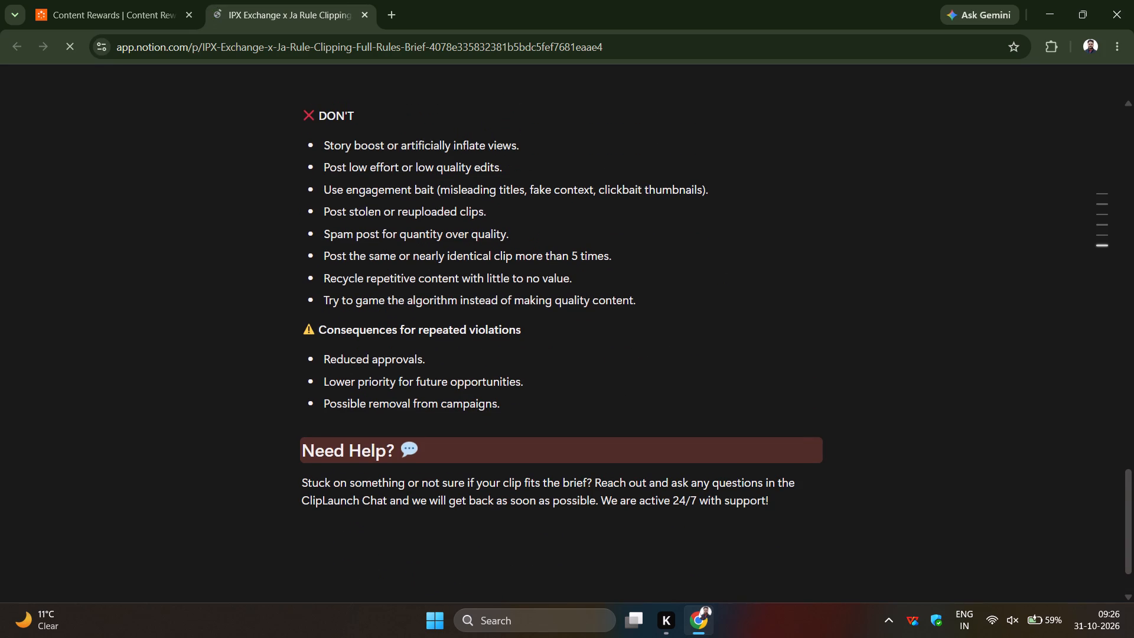
scroll(514, 309, "down", 8)
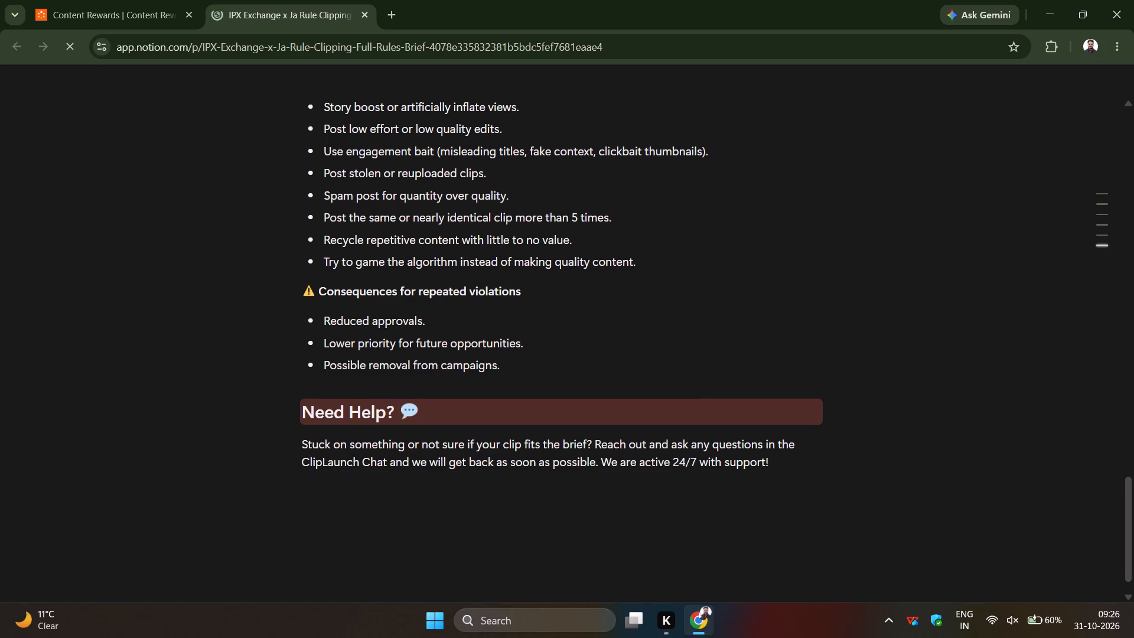
scroll(514, 309, "down", 7)
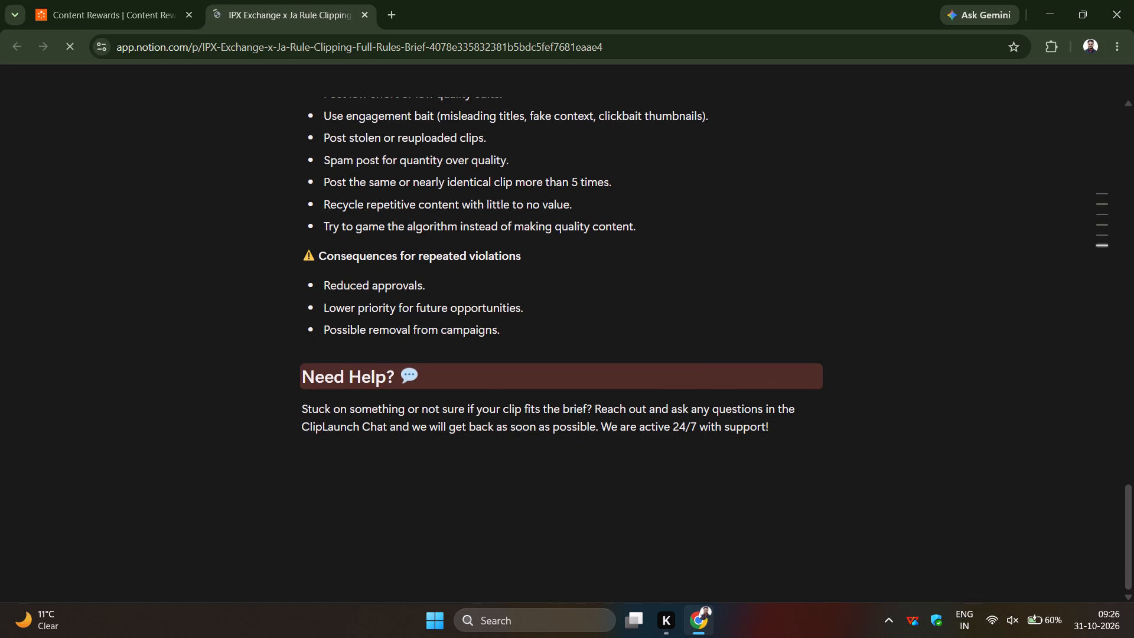
scroll(514, 309, "up", 1)
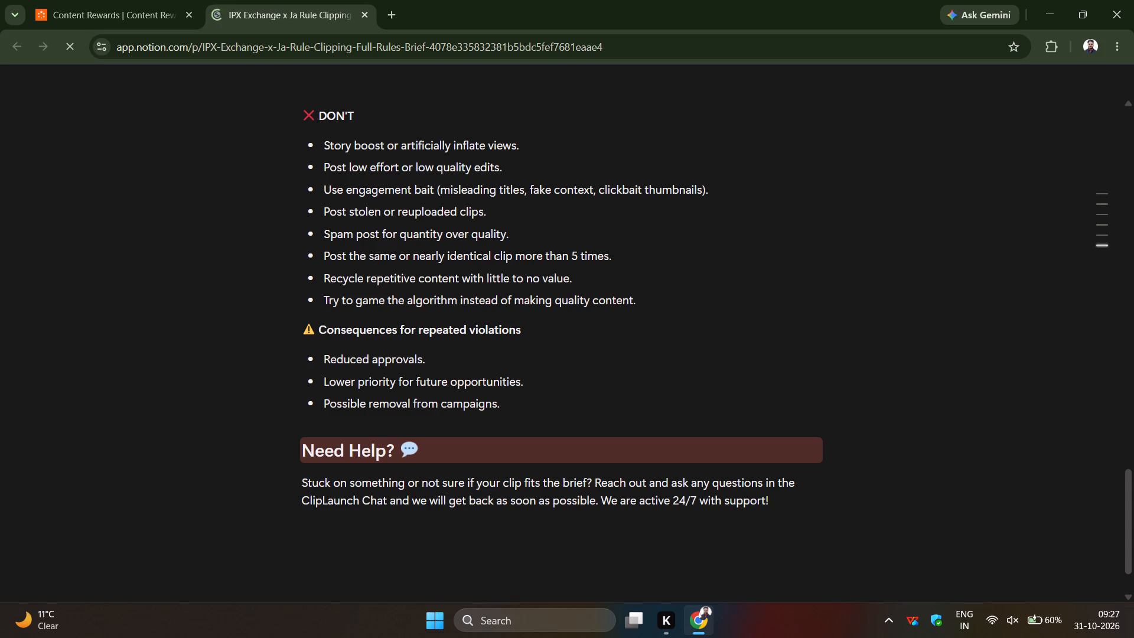
Return to the Content Rewards campaign page and view its approved clips and views charts.
left_click(148, 17)
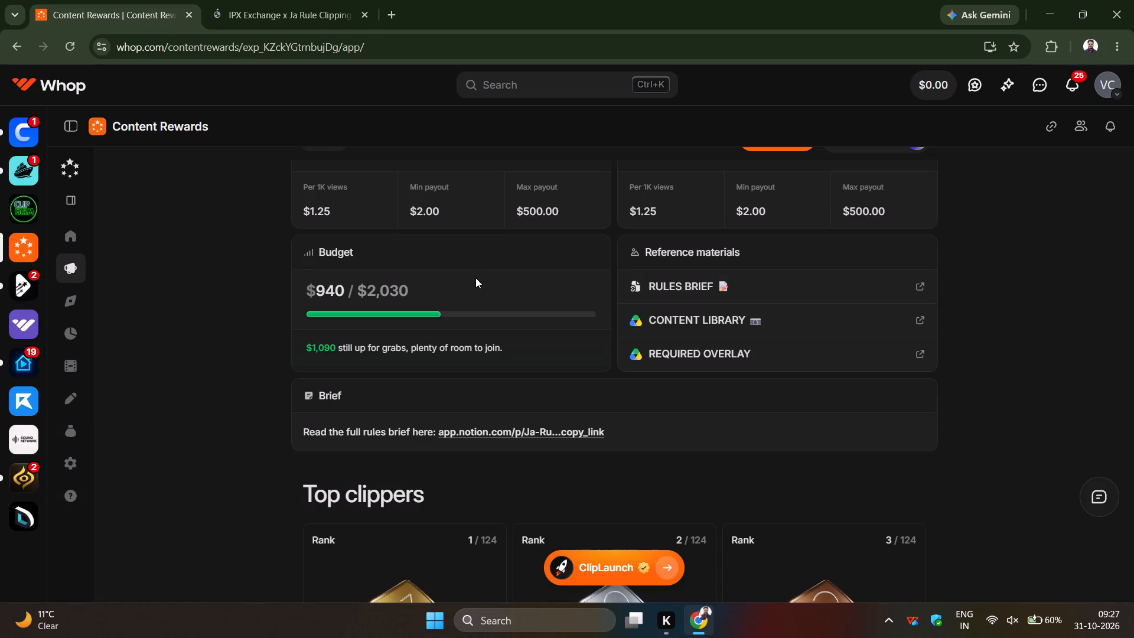
scroll(475, 278, "down", 10)
scroll(475, 278, "up", 1)
left_click(893, 363)
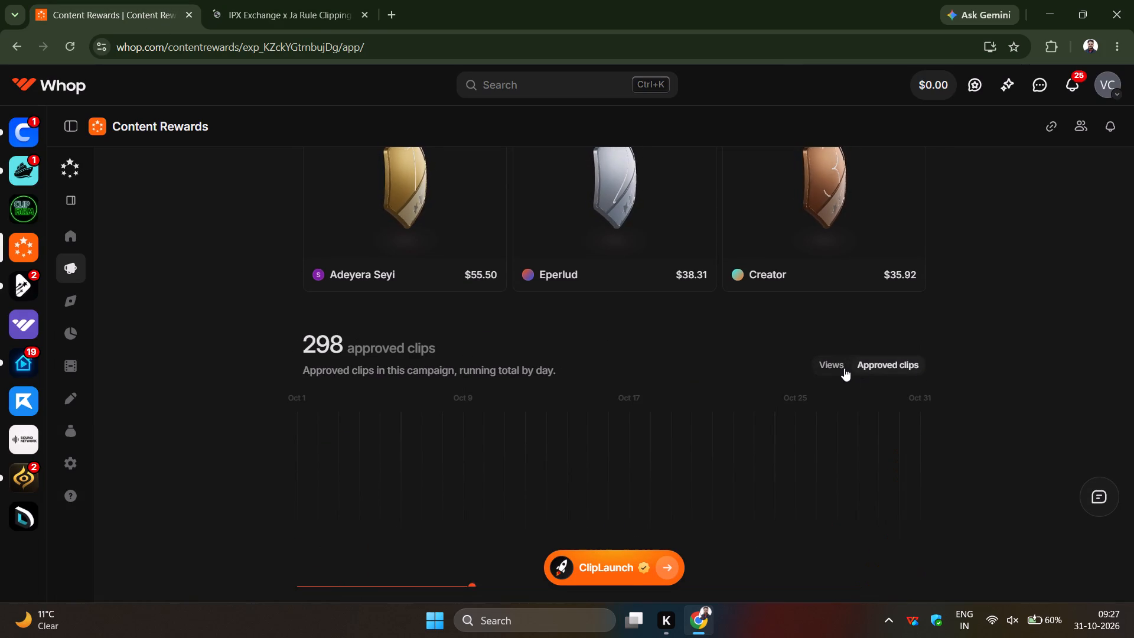
left_click(836, 362)
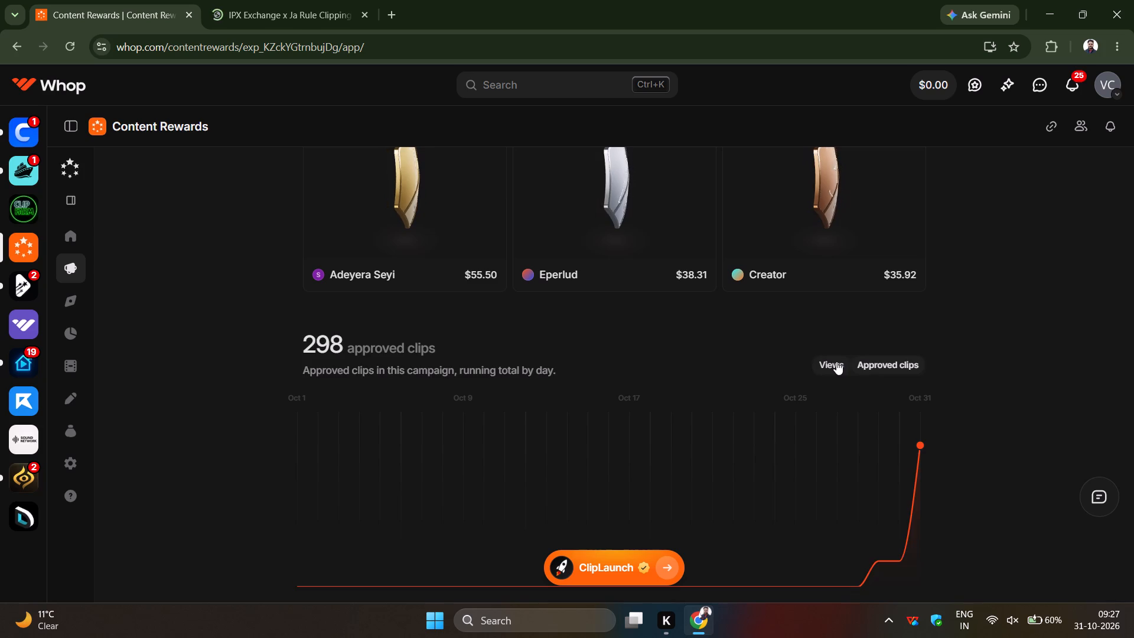
scroll(684, 341, "up", 7)
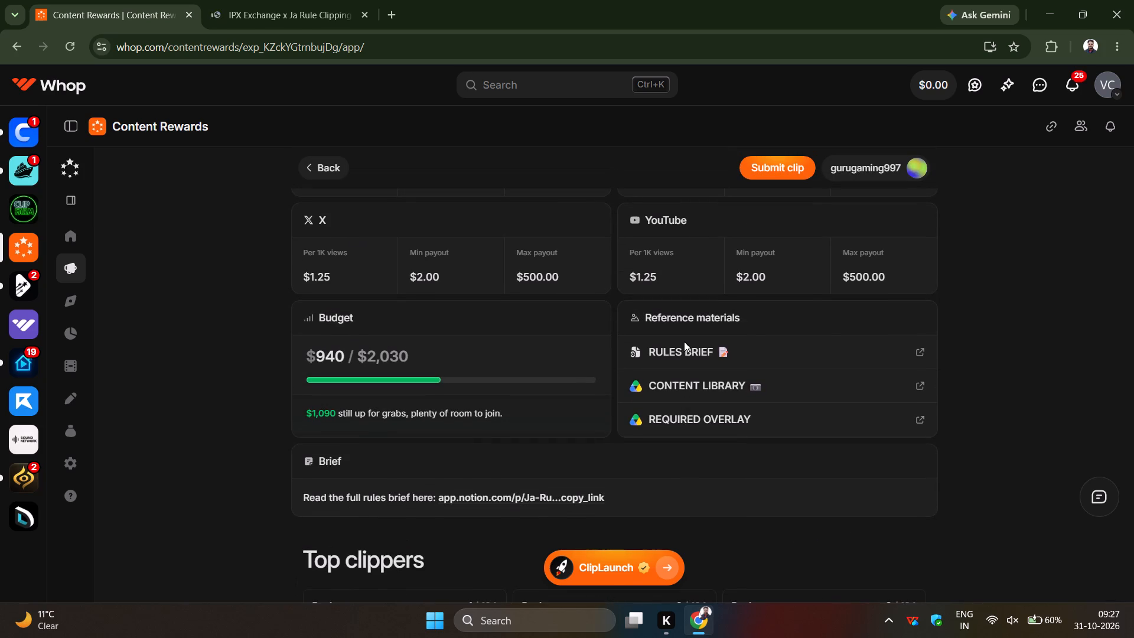
scroll(698, 353, "up", 10)
Open the Content Library folder from the campaign's reference materials.
scroll(698, 353, "down", 2)
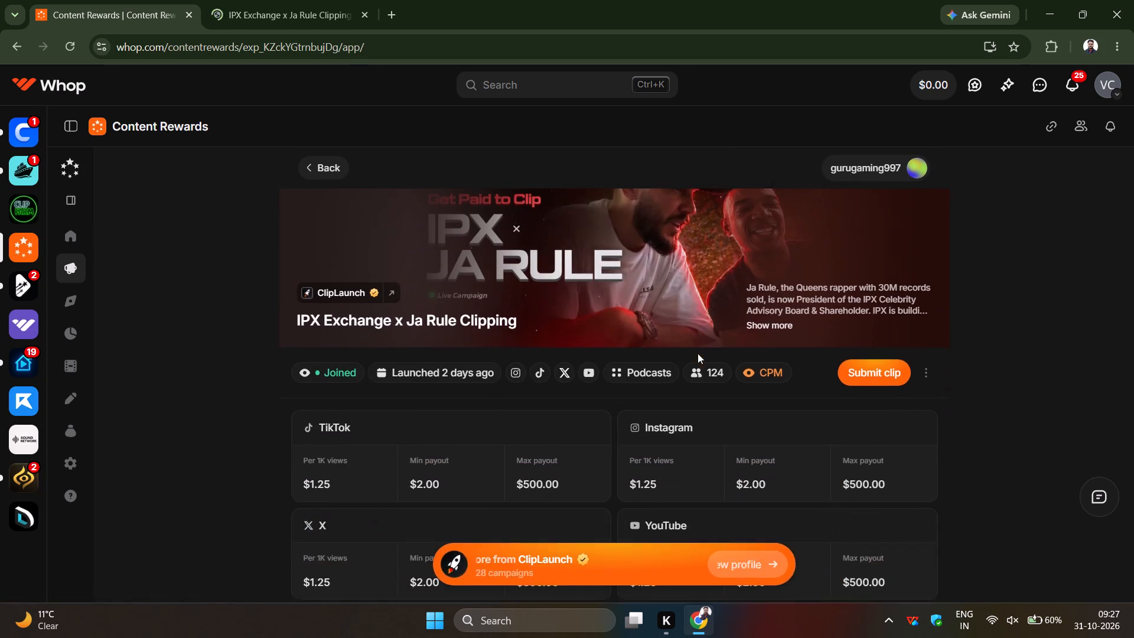
scroll(698, 353, "down", 4)
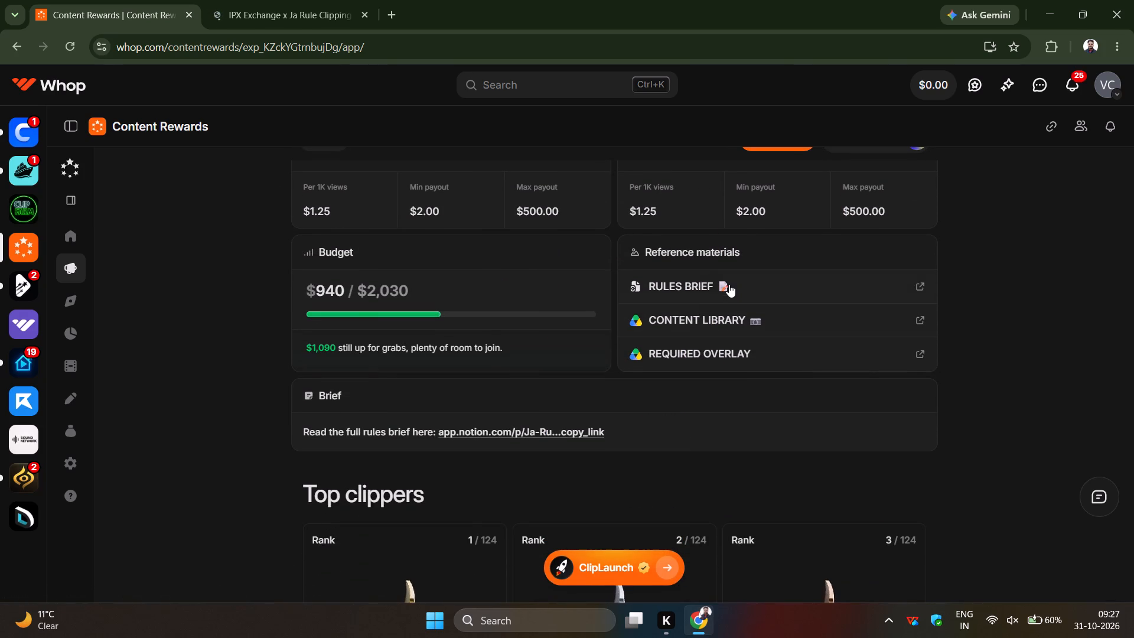
left_click(711, 322)
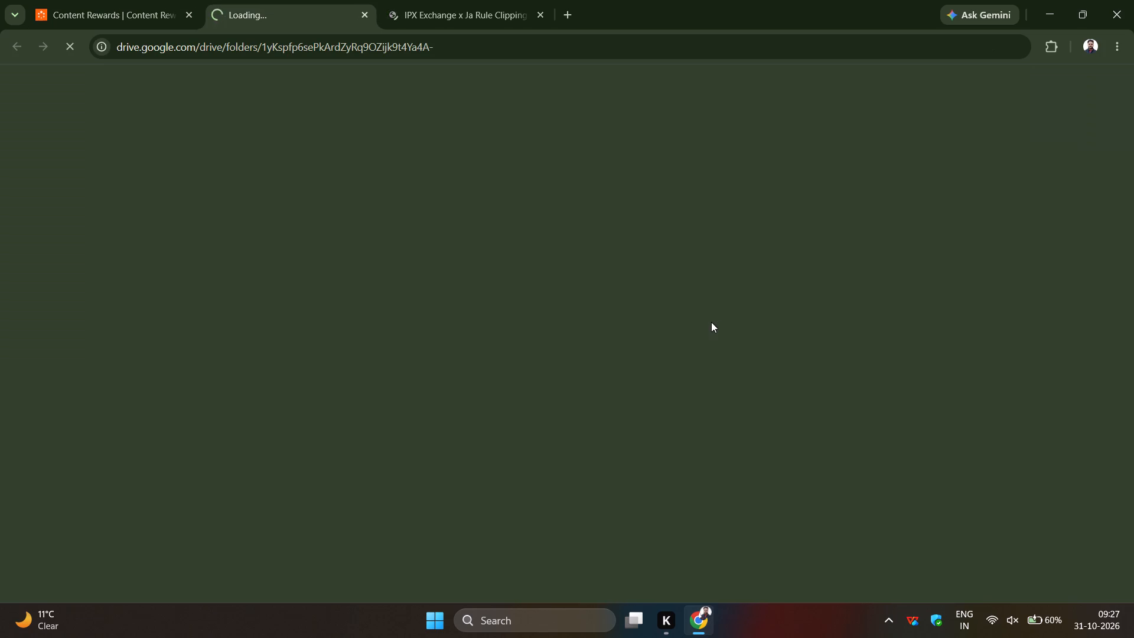
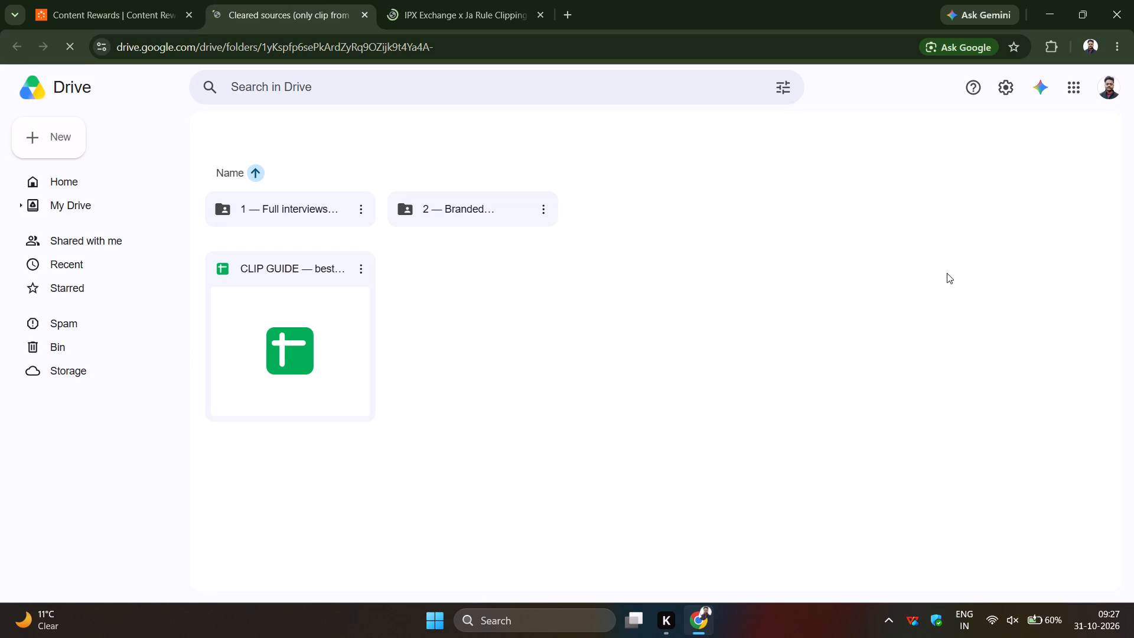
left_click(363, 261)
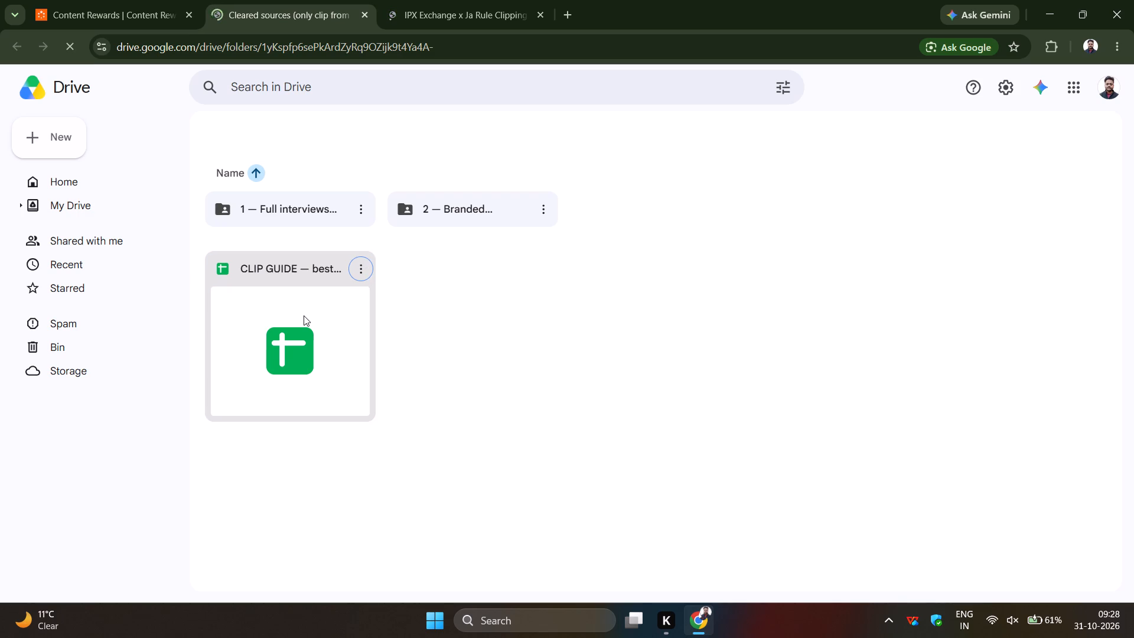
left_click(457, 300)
Return to the campaign's rules brief and re-read the submission checklist, Assets Required section and the clipping rules above it.
left_click(472, 0)
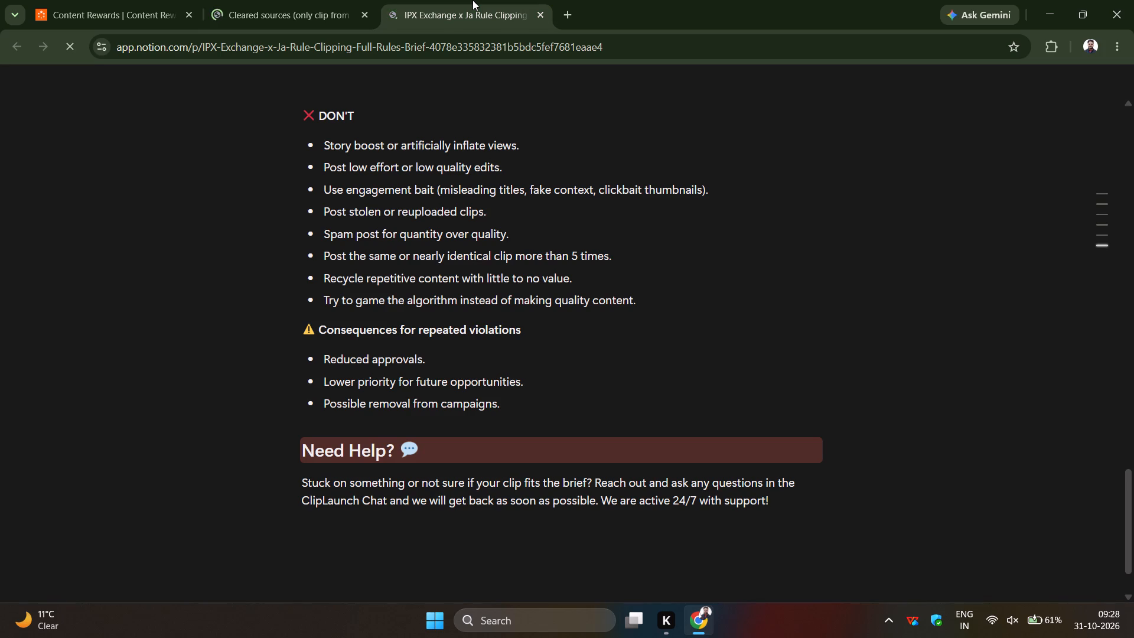
scroll(477, 259, "up", 4)
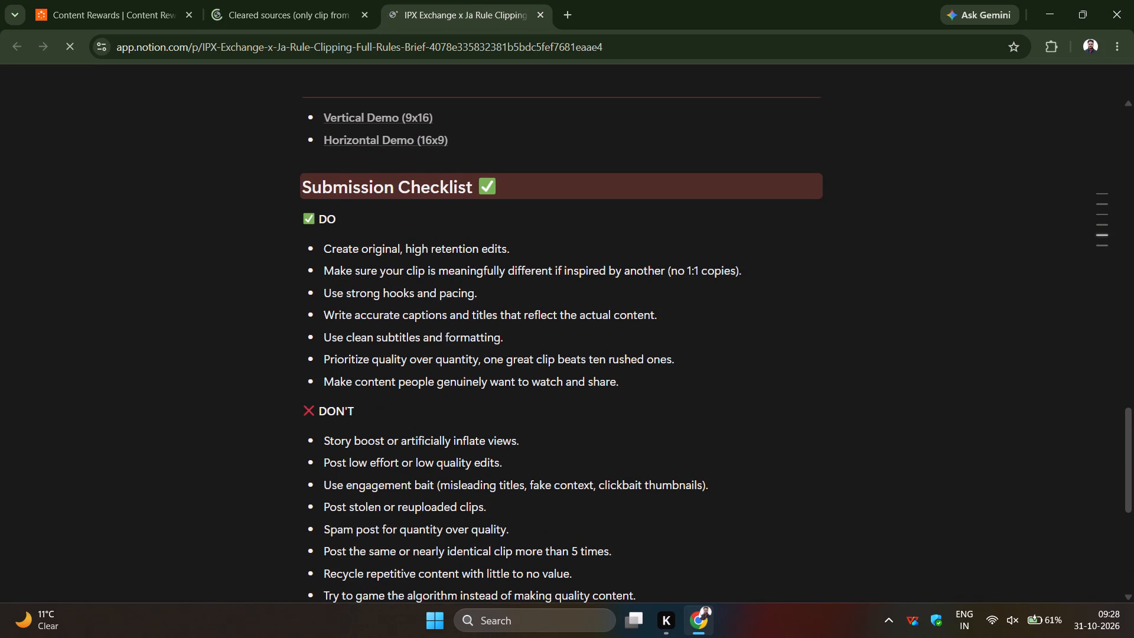
scroll(486, 353, "up", 4)
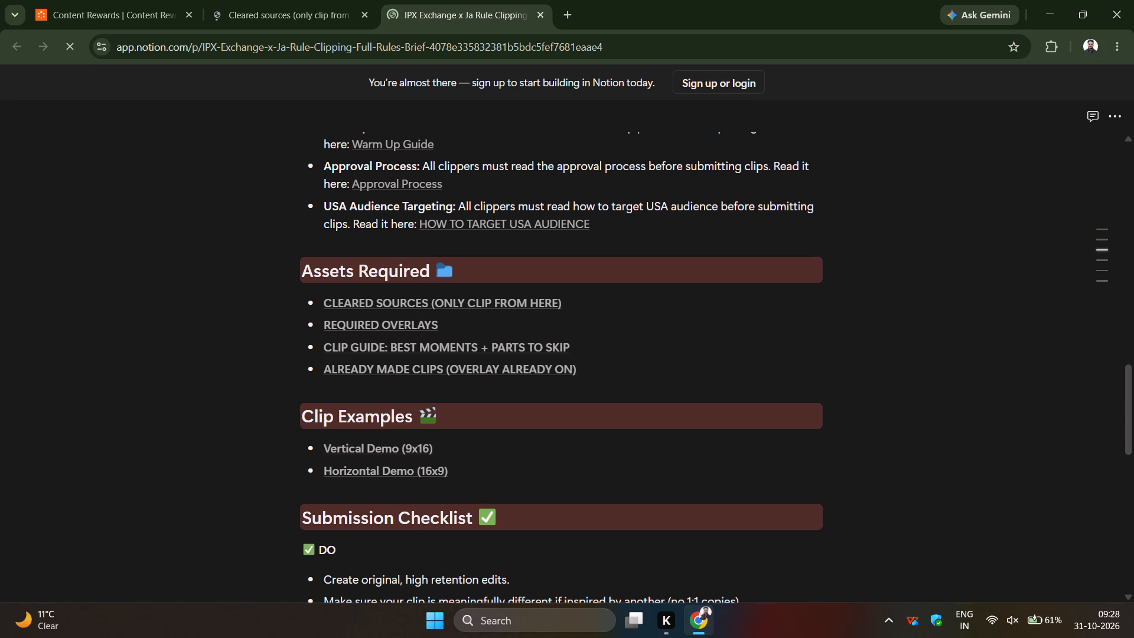
scroll(569, 396, "up", 2)
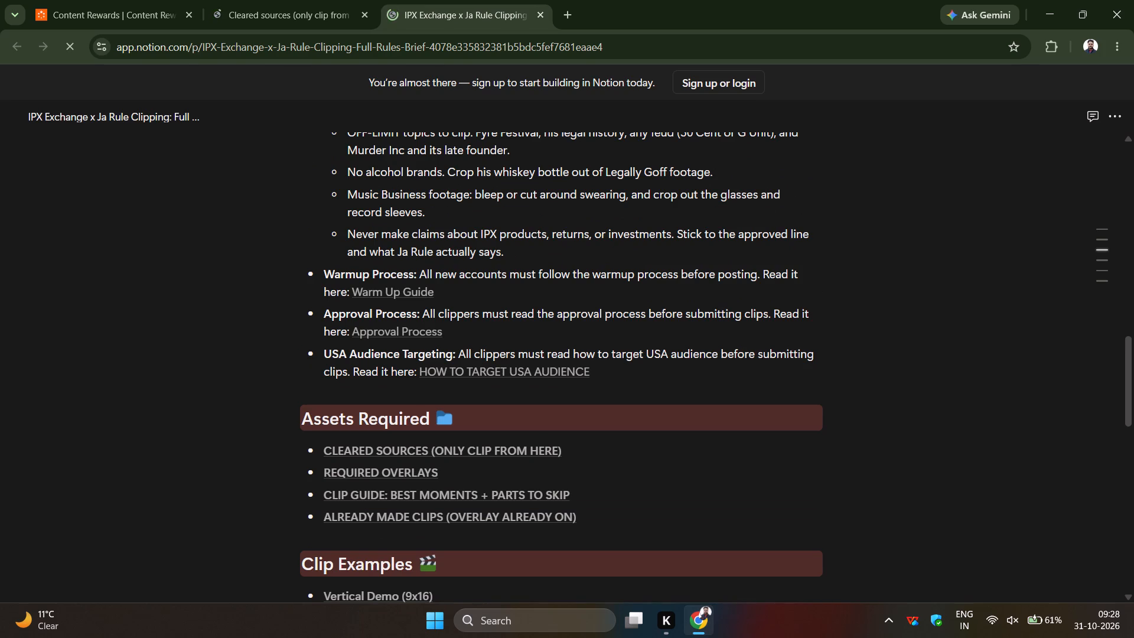
Open the "1 — Full interviews" folder inside the cleared sources folder.
left_click(291, 0)
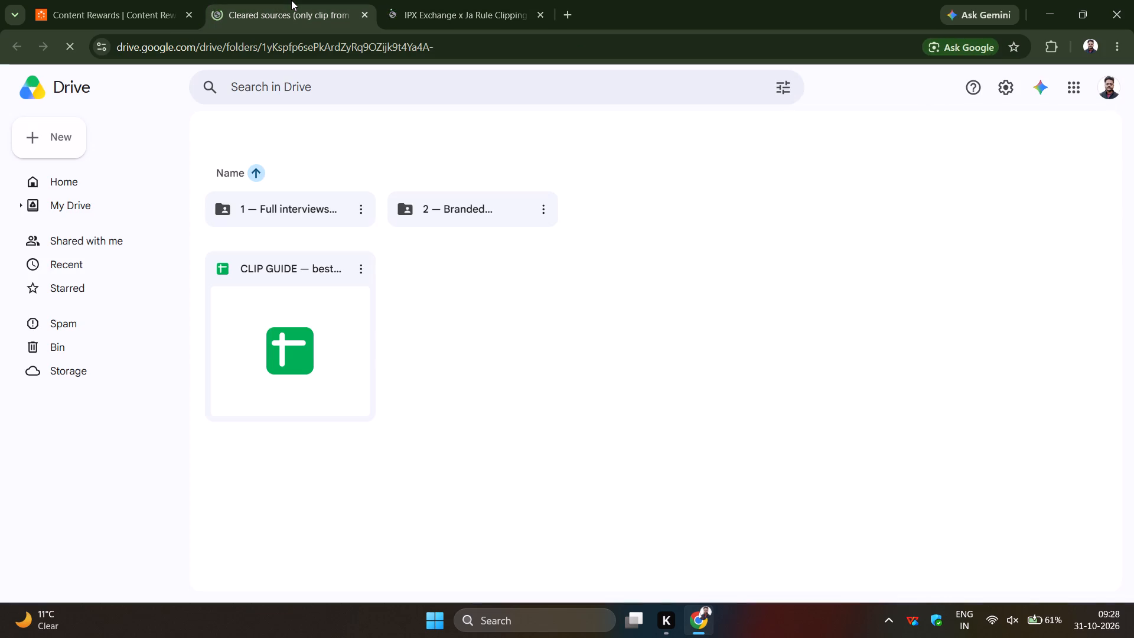
double_click(351, 209)
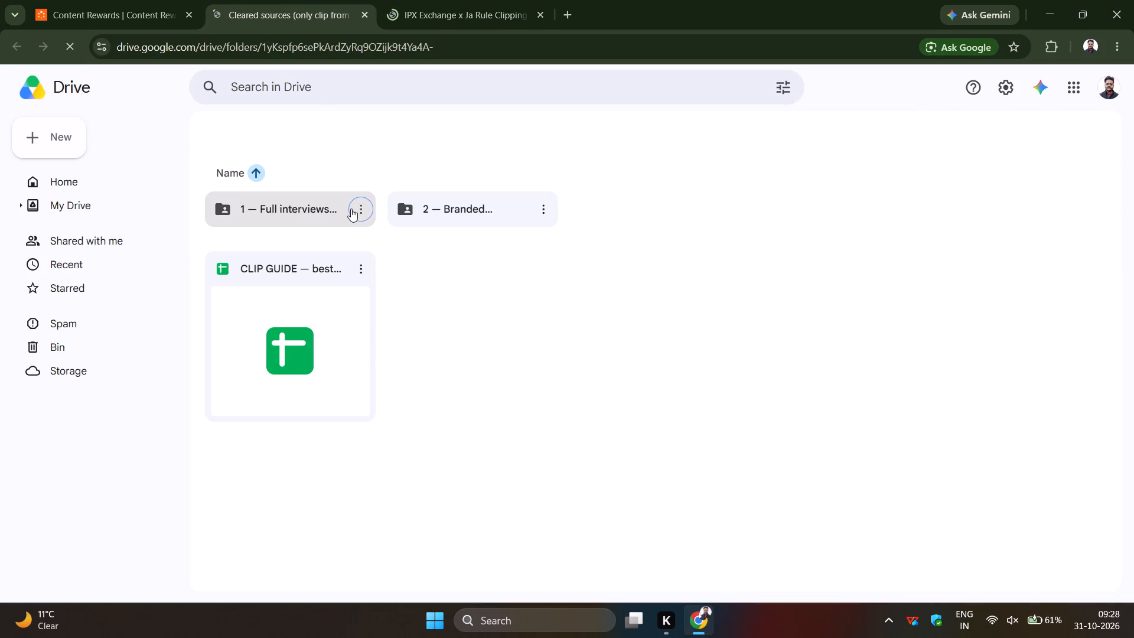
double_click(312, 205)
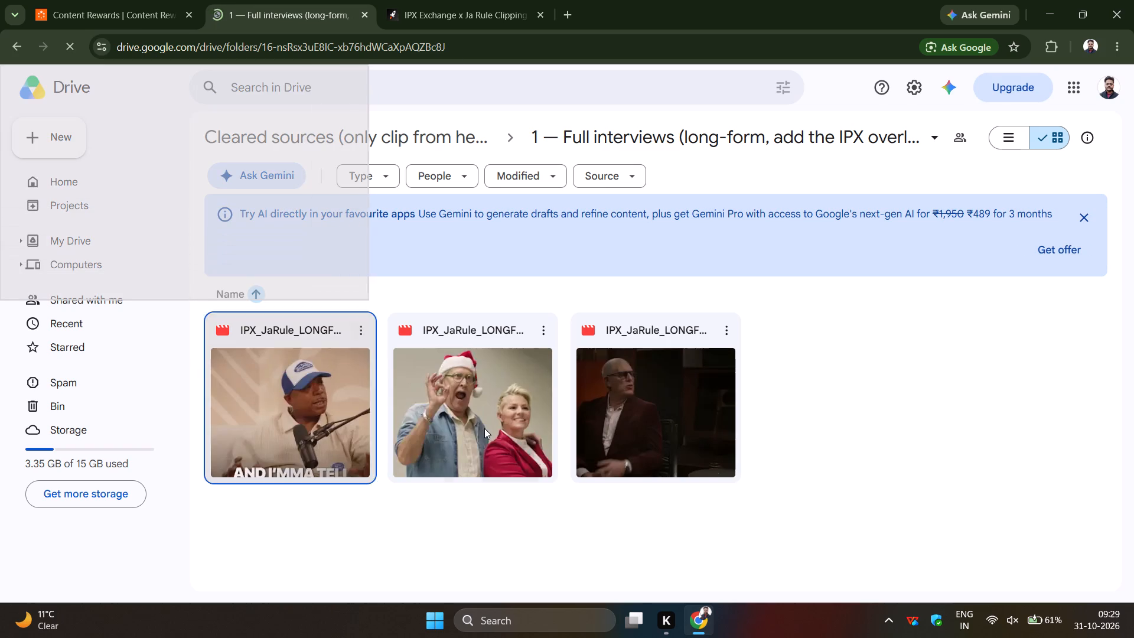
left_click(802, 419)
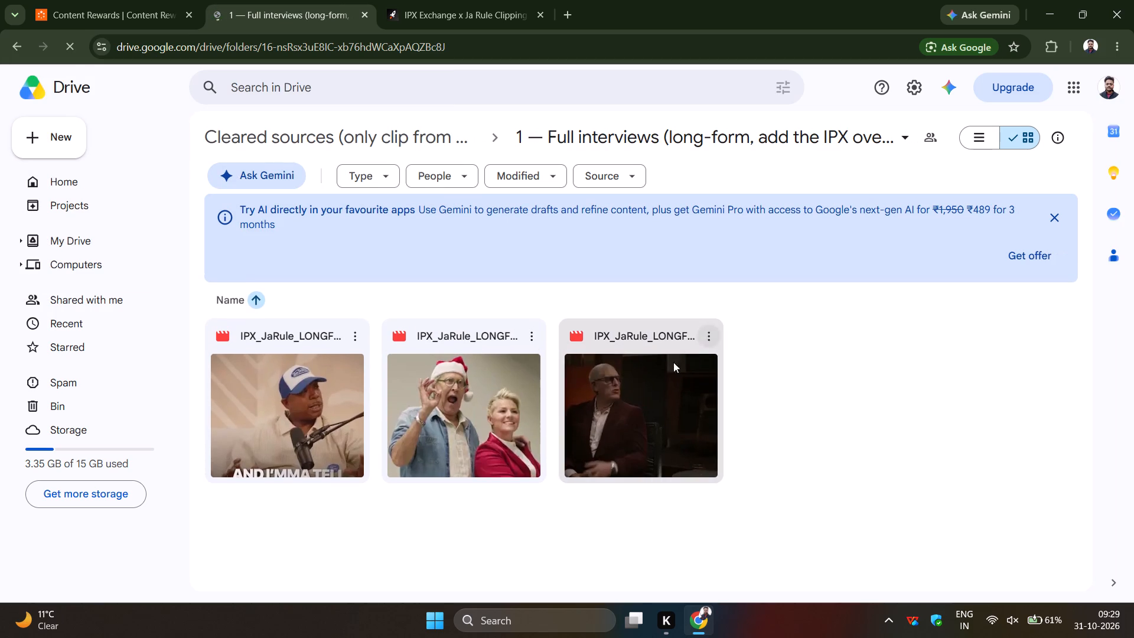
Try to preview the third long-form interview video, the one with the man in a dark suit.
double_click(630, 397)
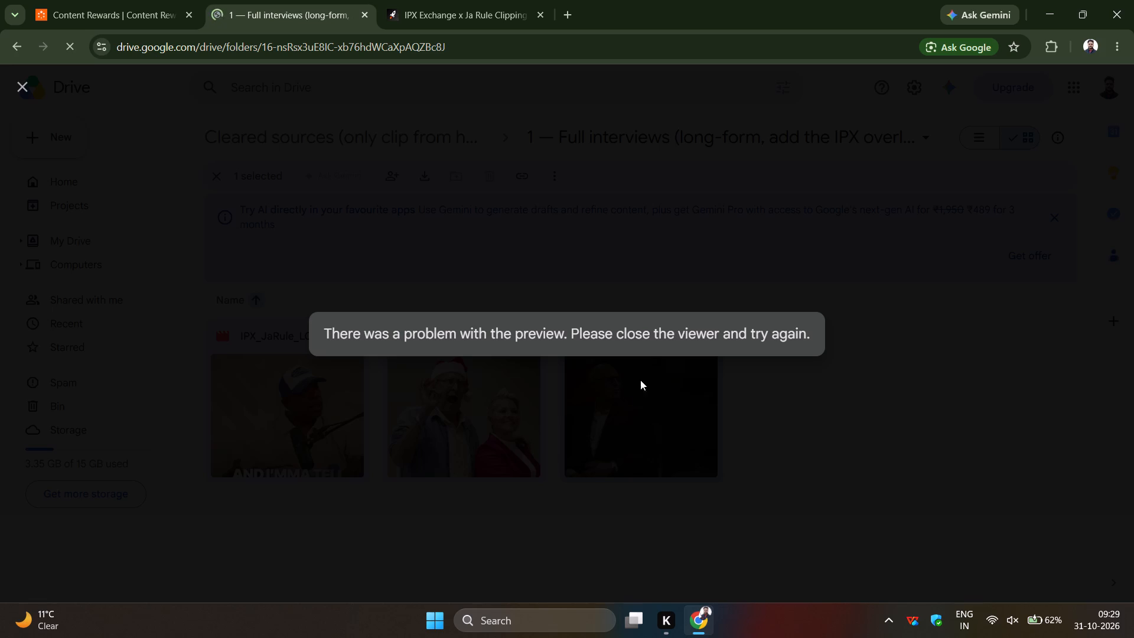
left_click(672, 262)
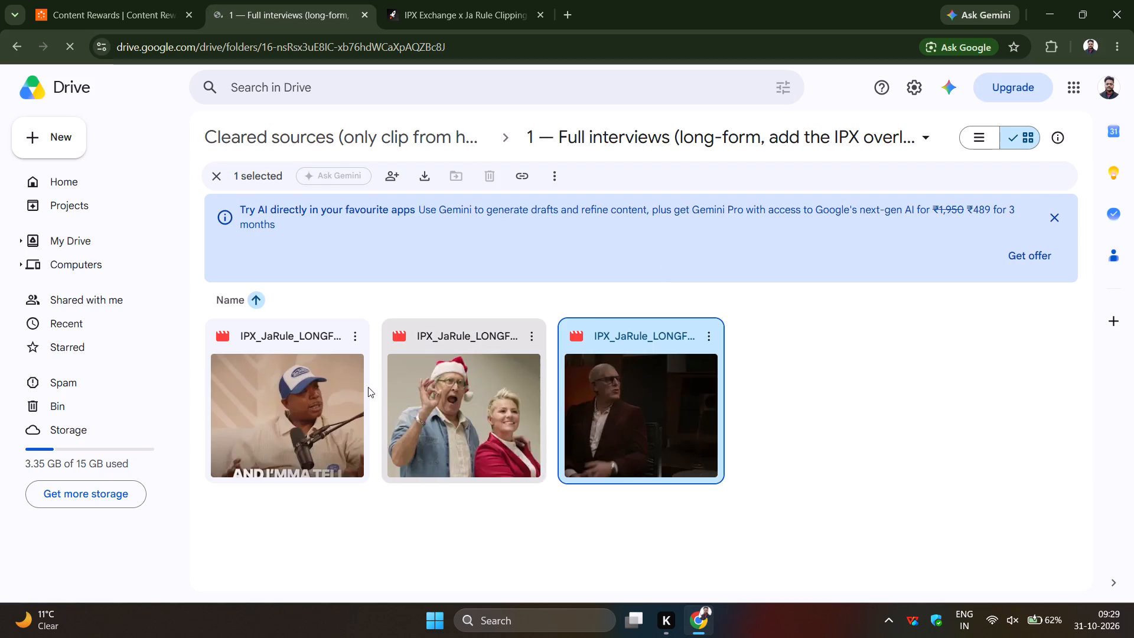
Open the long-form interview IPX_JaRule_LONGFORM_LegallyGoff_2026-07-07_1080p.mp4 and download it despite its size exceeding the virus scan limit.
double_click(452, 427)
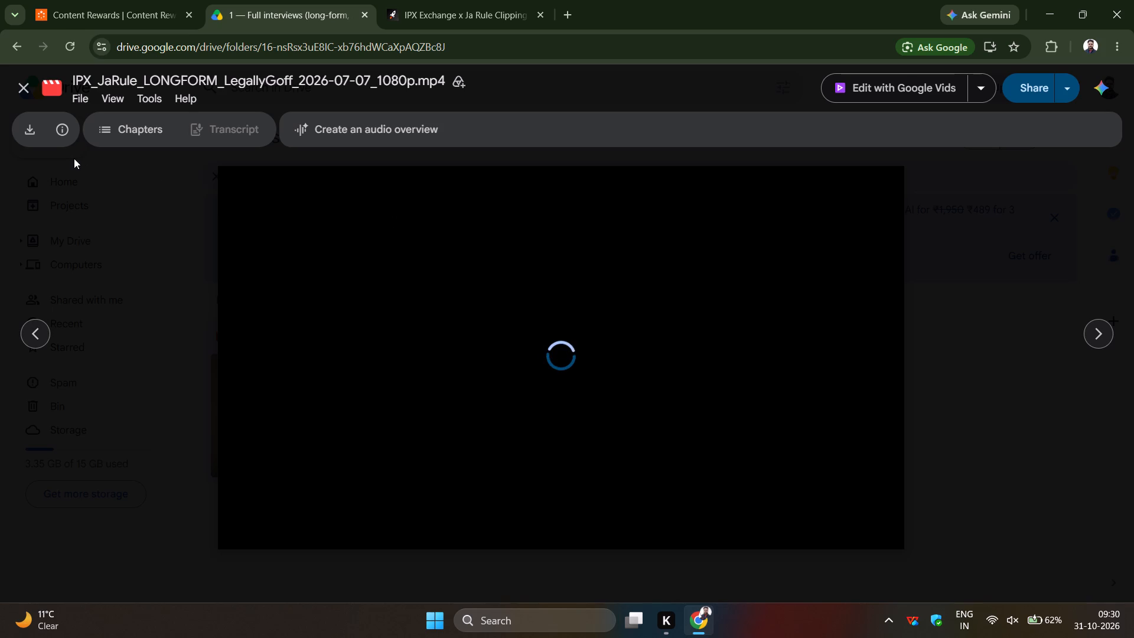
left_click(30, 129)
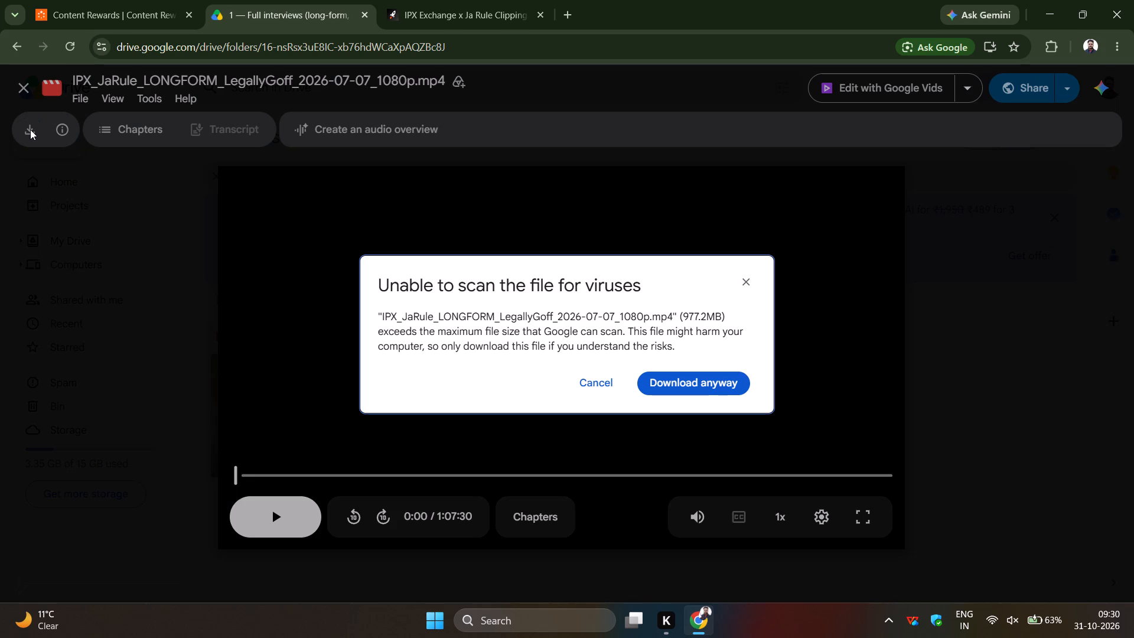
left_click(682, 380)
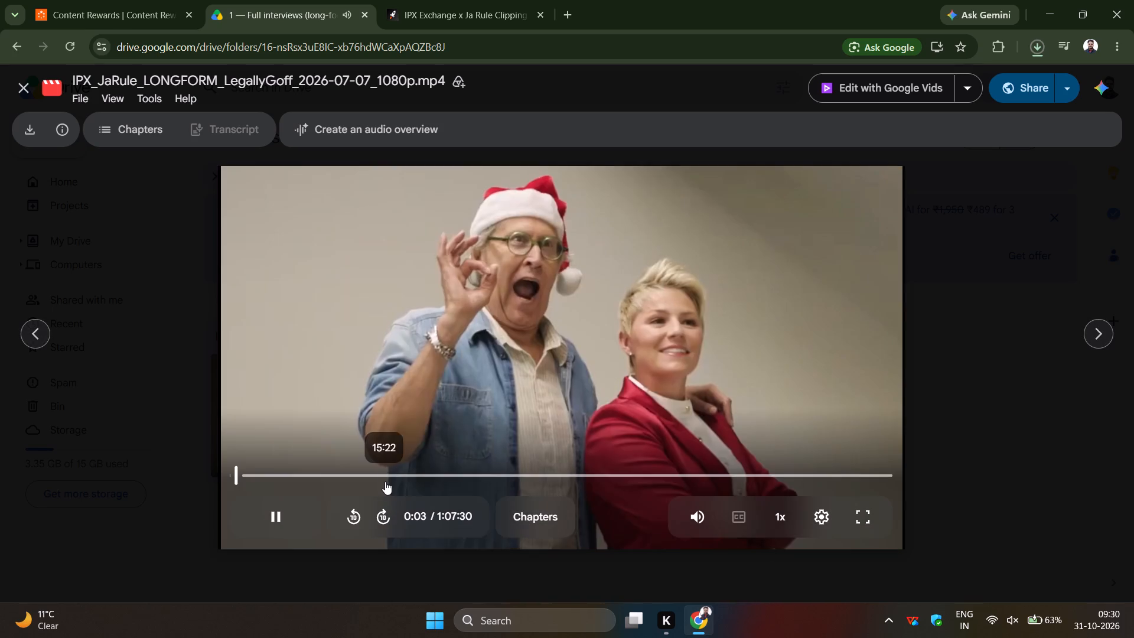
Skip the LegallyGoff video ahead to about 15:22, close the preview and check the download's progress.
left_click(385, 481)
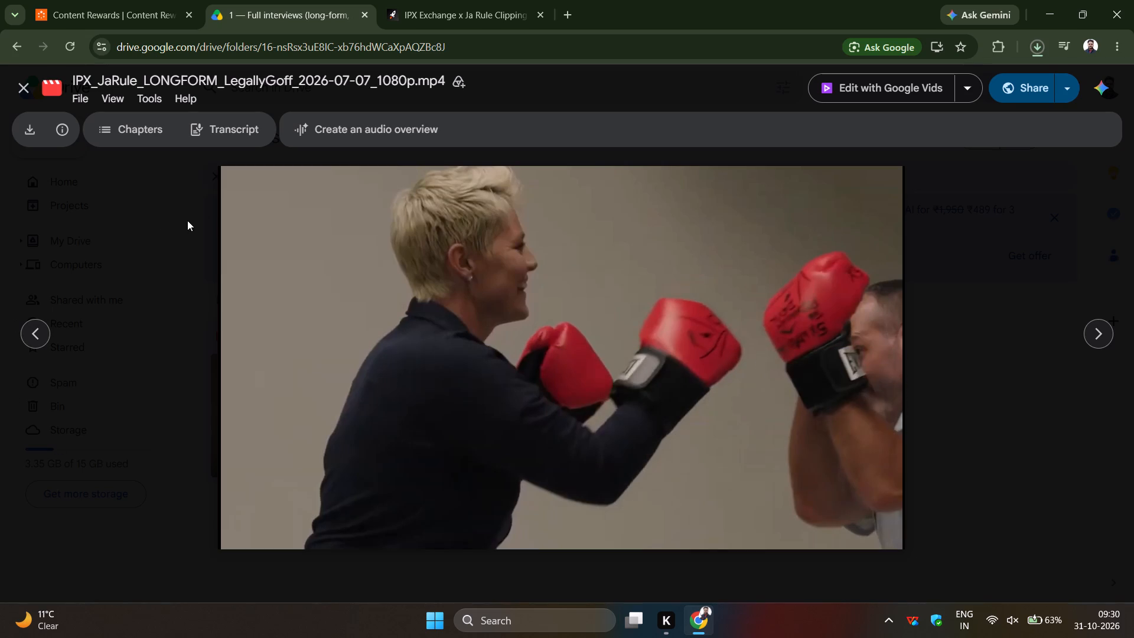
left_click(156, 230)
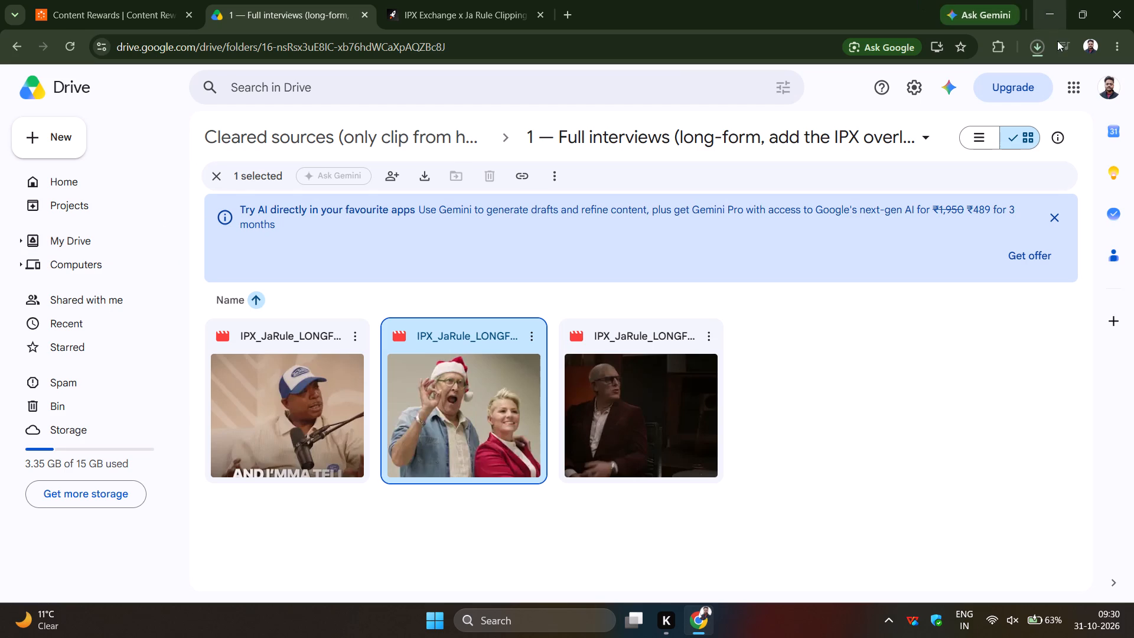
left_click(1042, 41)
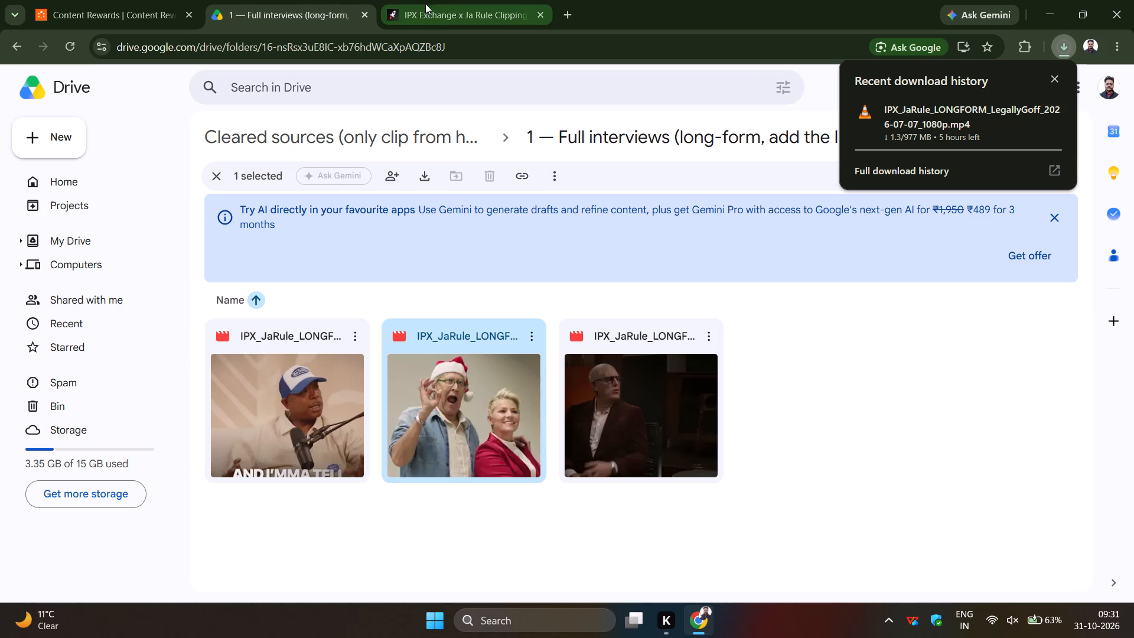
Open the Required Overlay folder from the campaign's reference materials and browse its Clipping Kit files.
left_click(123, 4)
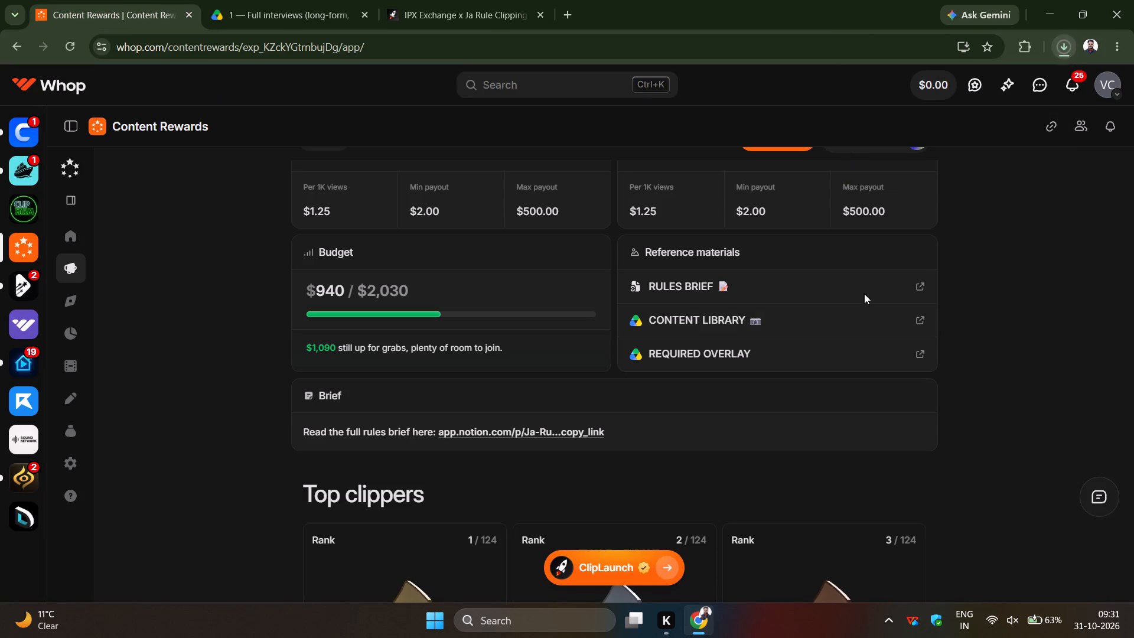
left_click(814, 357)
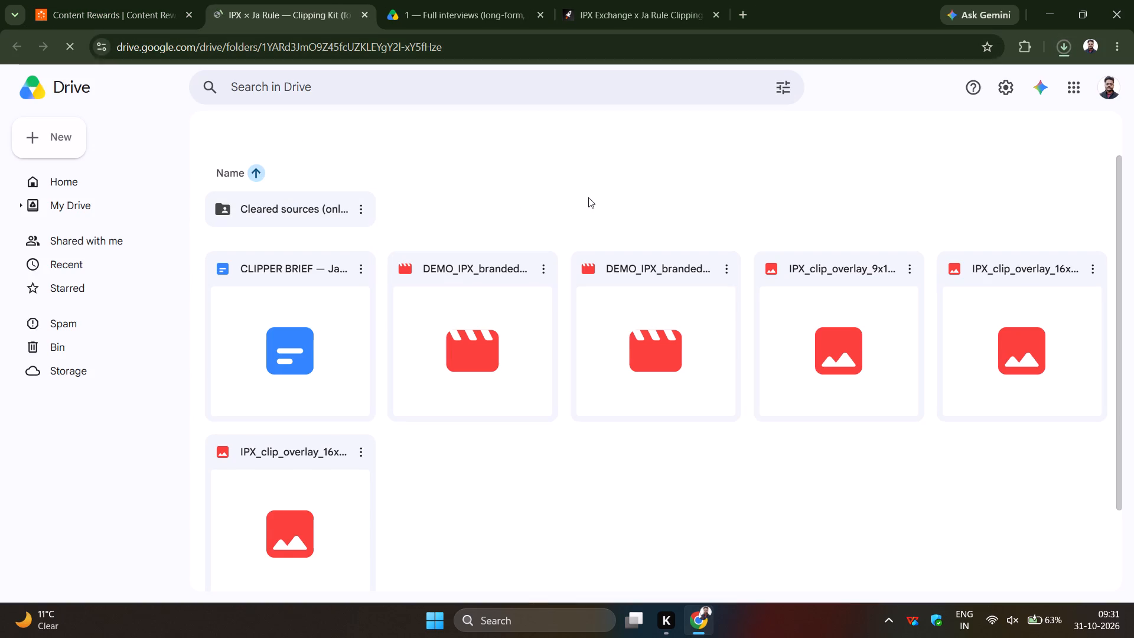
scroll(588, 197, "down", 2)
scroll(588, 197, "up", 1)
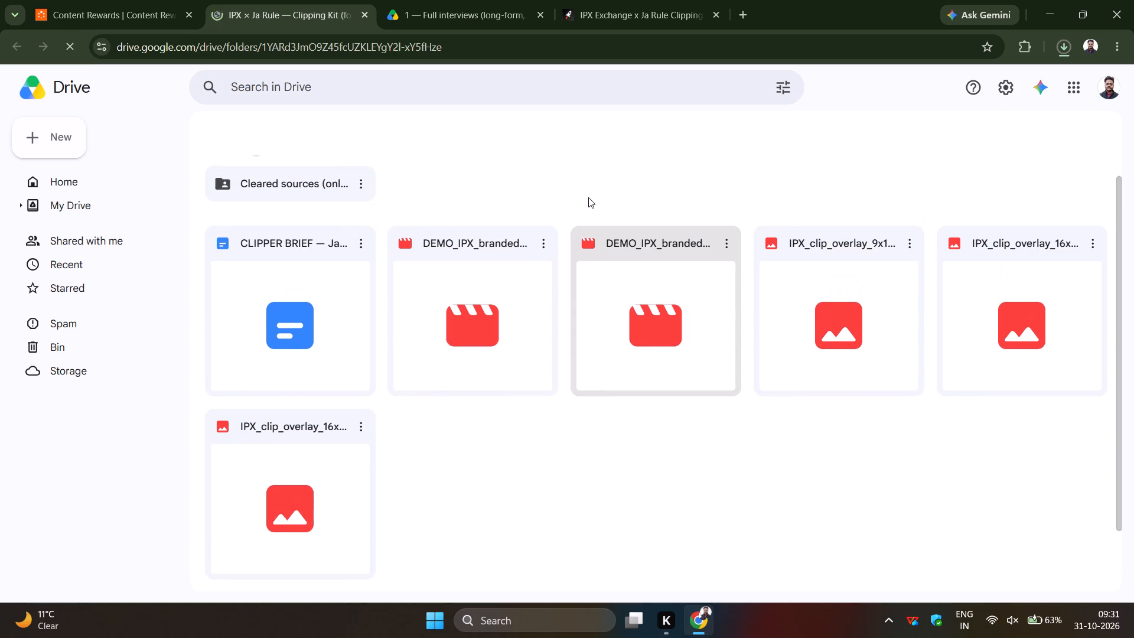
scroll(588, 197, "down", 1)
scroll(588, 197, "up", 2)
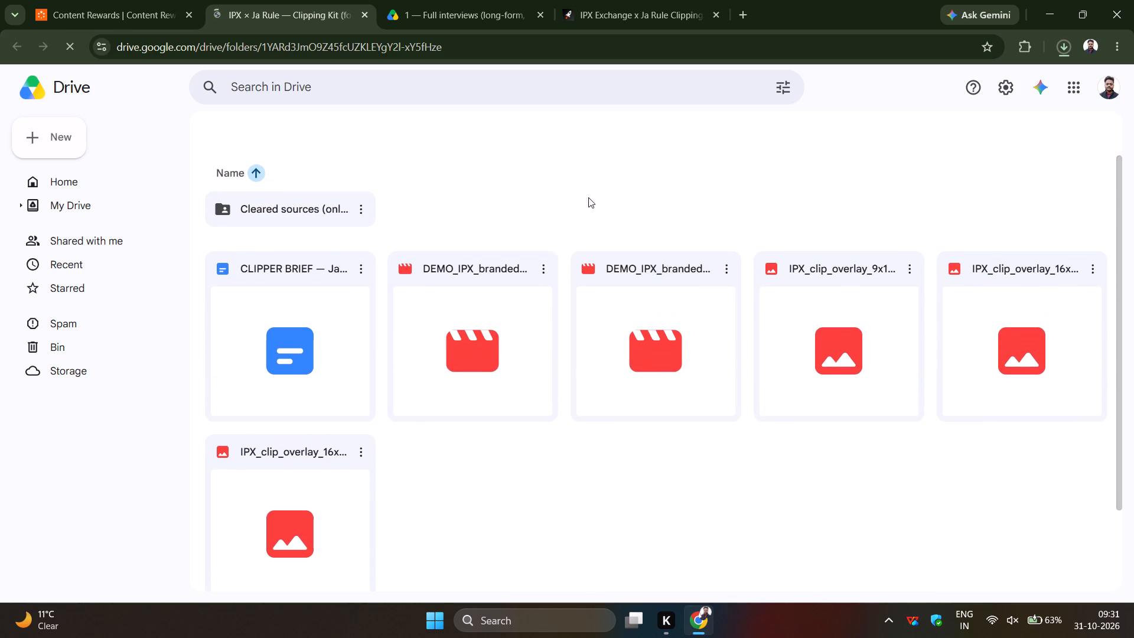
scroll(588, 197, "down", 1)
scroll(588, 197, "up", 1)
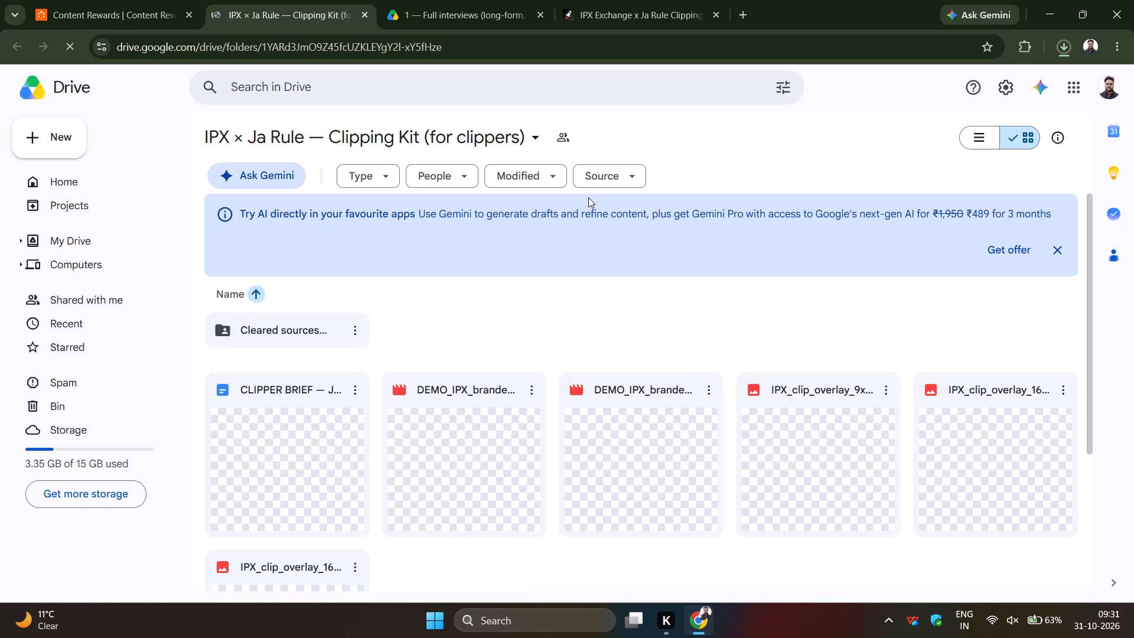
scroll(588, 197, "down", 2)
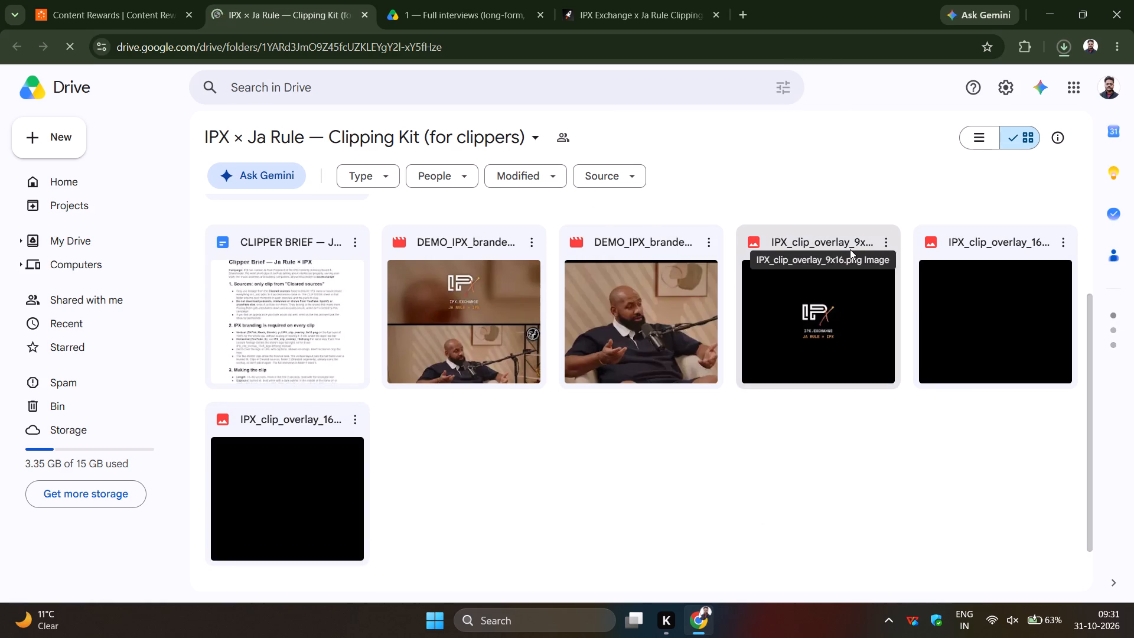
Open the vertical overlay IPX_clip_overlay_9x16.png and download it, checking the recent downloads and requesting it again.
double_click(844, 317)
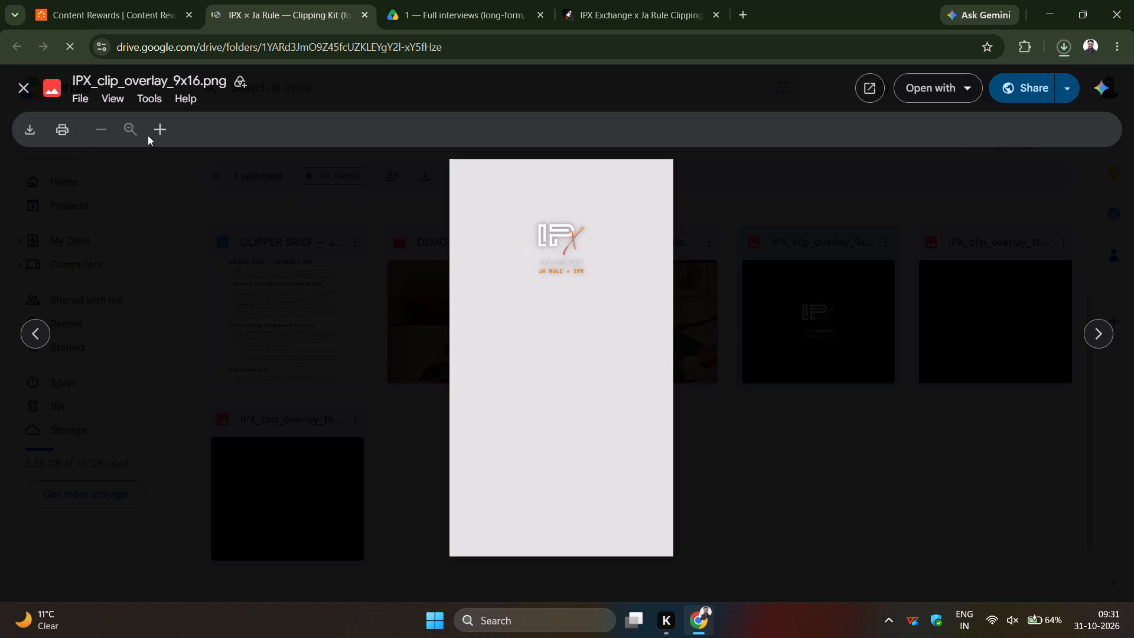
left_click(24, 132)
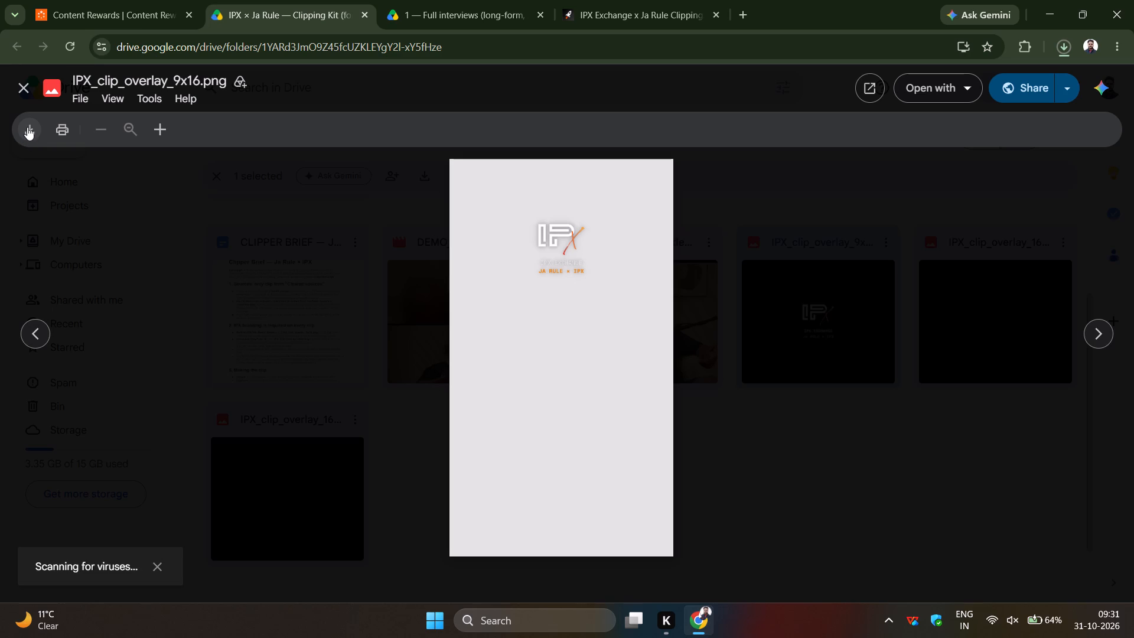
left_click(27, 127)
left_click(1067, 46)
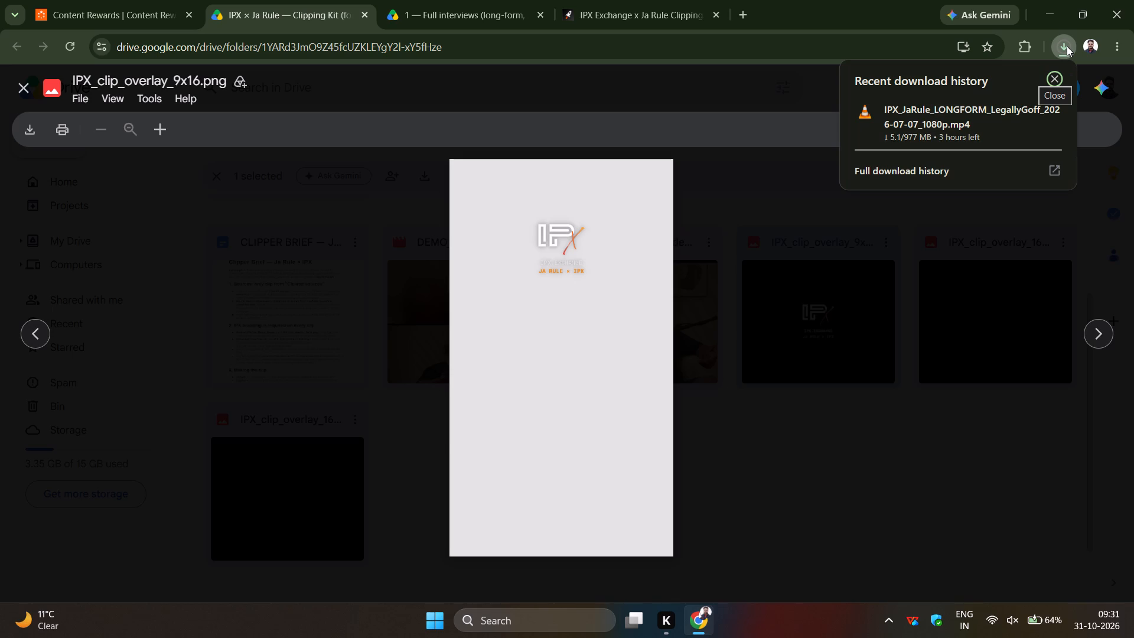
left_click(890, 11)
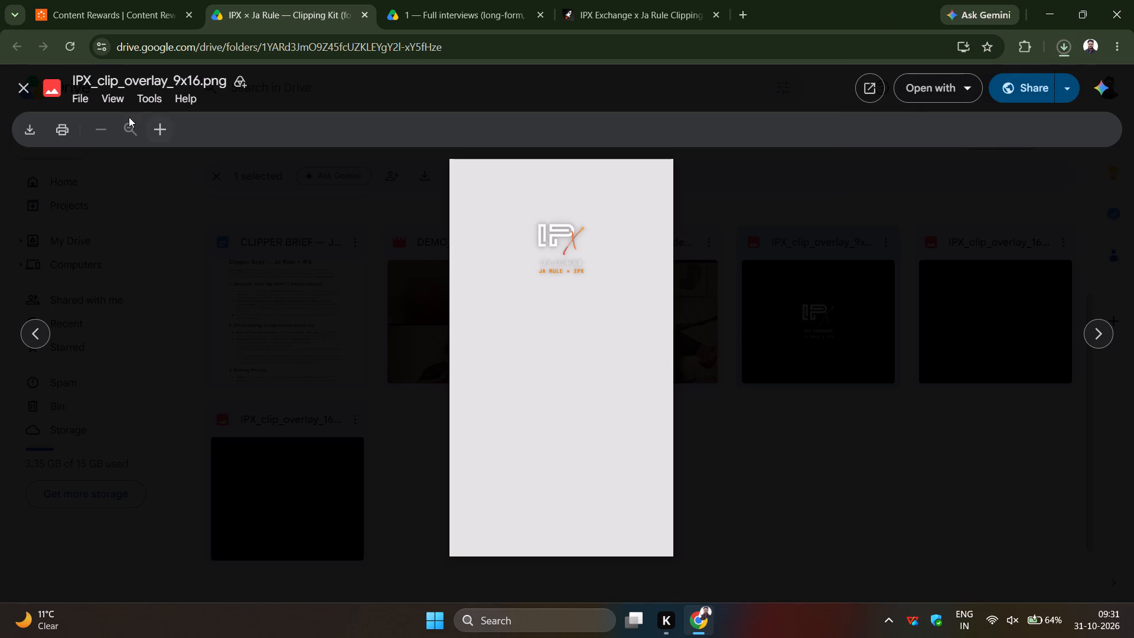
left_click(30, 127)
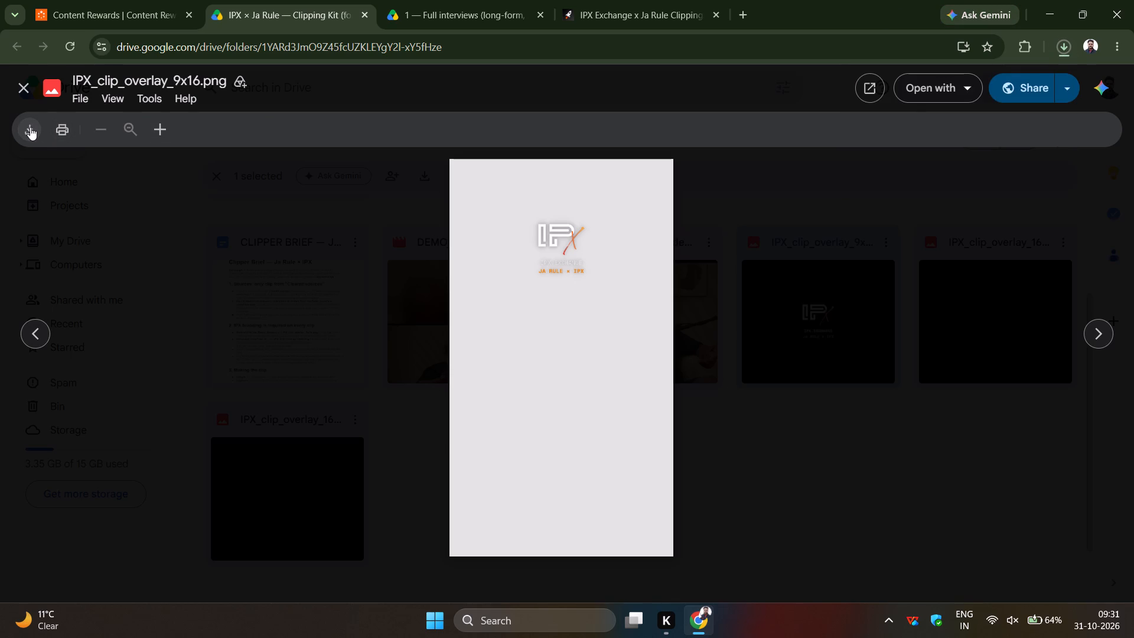
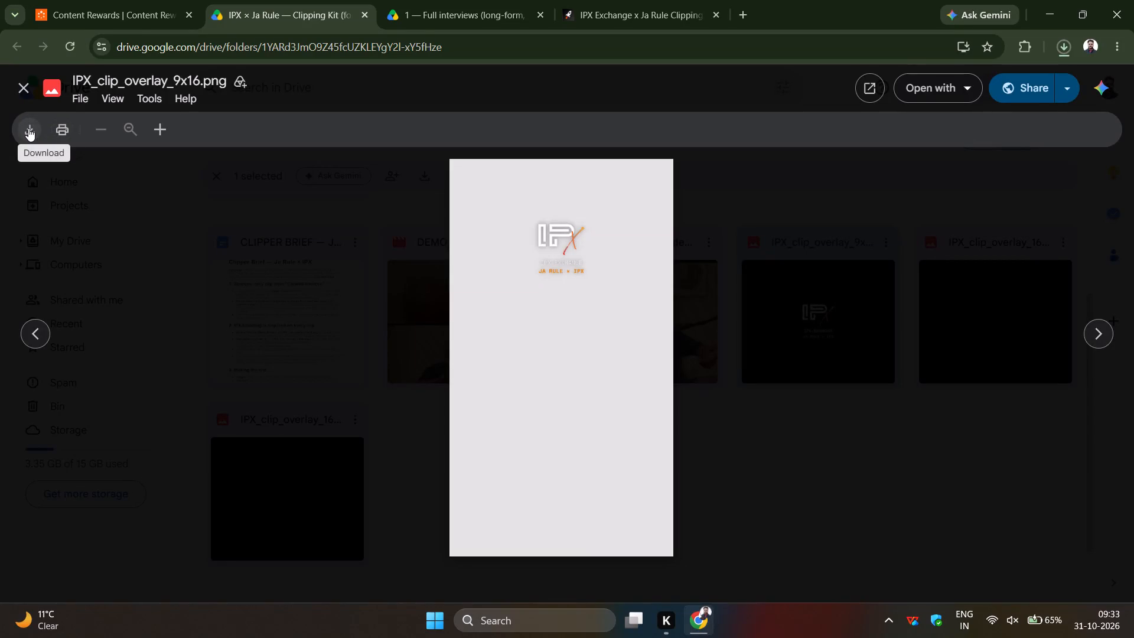
Request the download of IPX_clip_overlay_9x16.png again and check the recent download history for it.
left_click(28, 128)
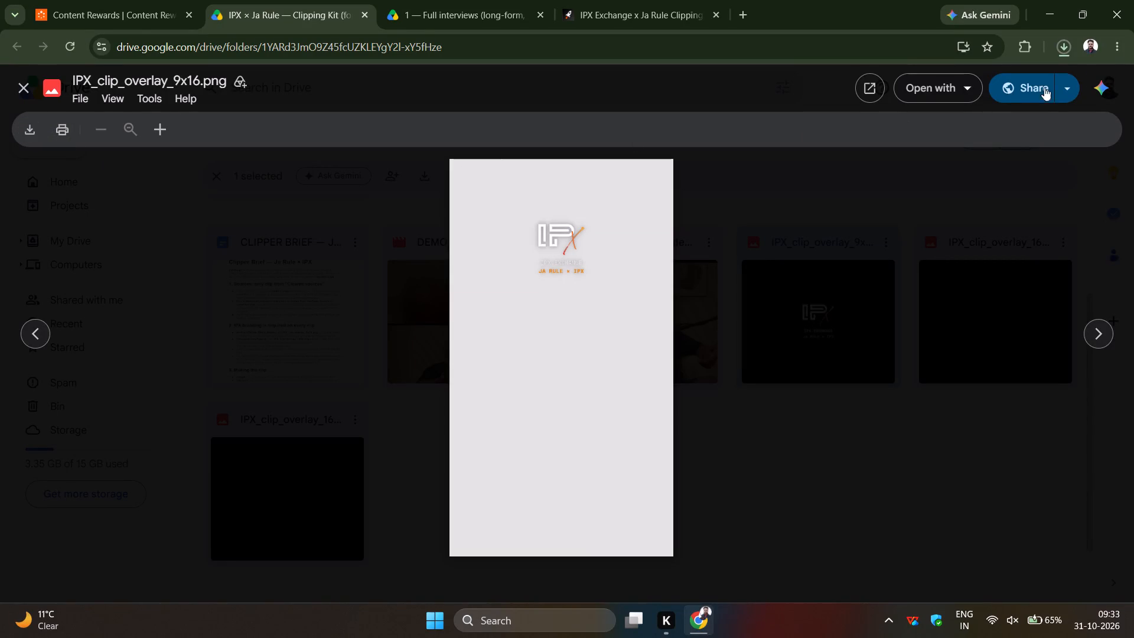
left_click(1062, 41)
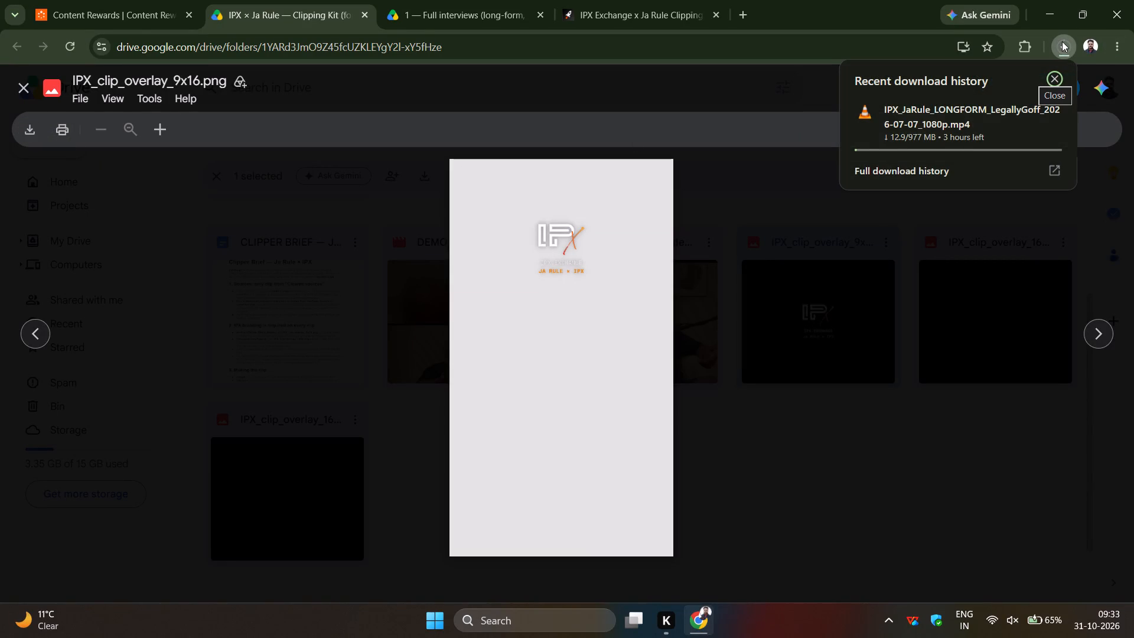
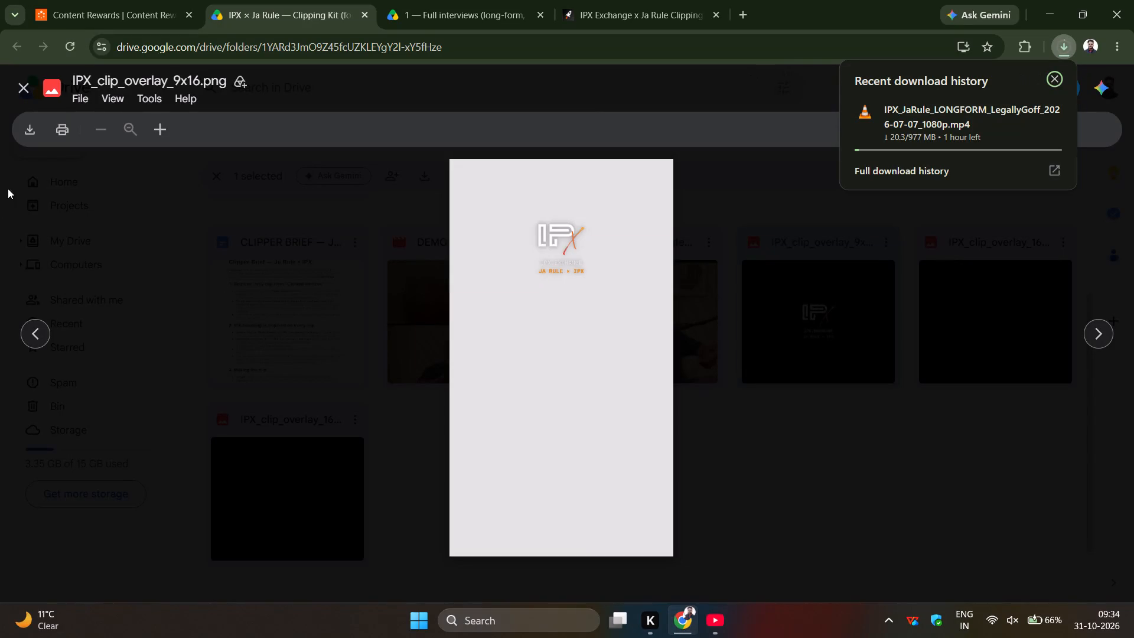
Retry the download of the vertical overlay image IPX_clip_overlay_9x16.png from its open preview.
left_click(23, 133)
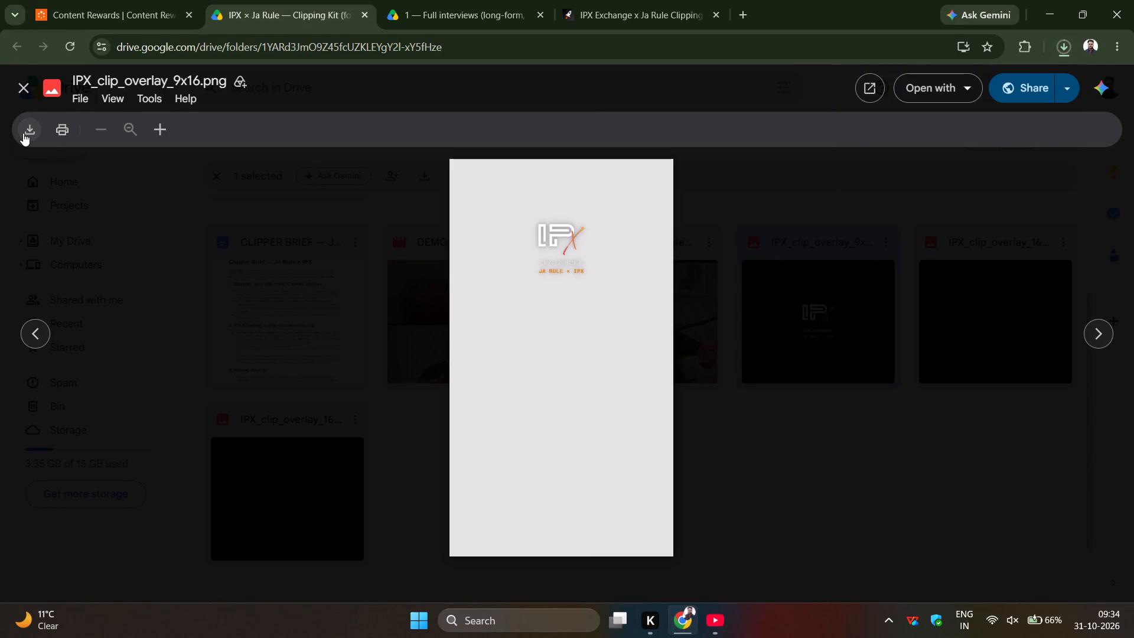
triple_click(23, 133)
triple_click(23, 133)
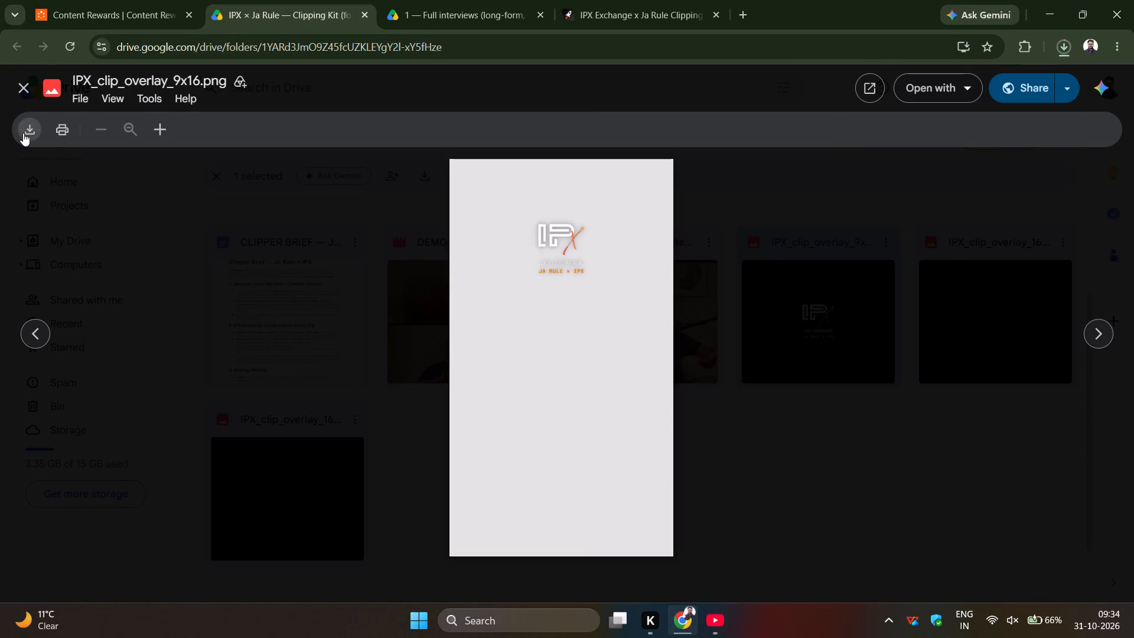
triple_click(23, 133)
left_click(23, 133)
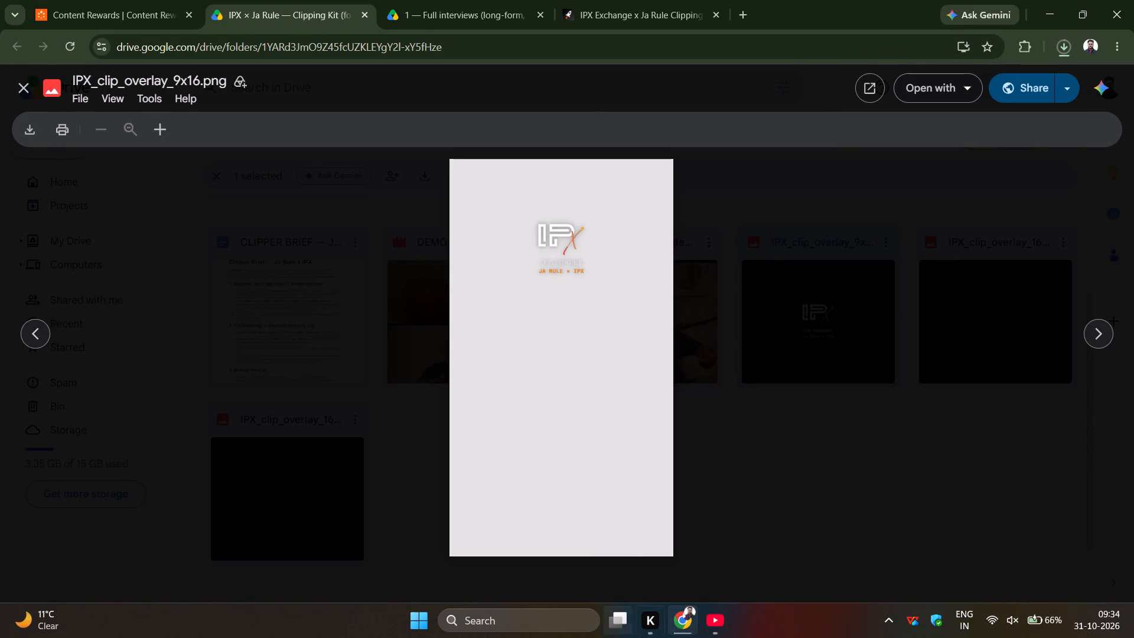
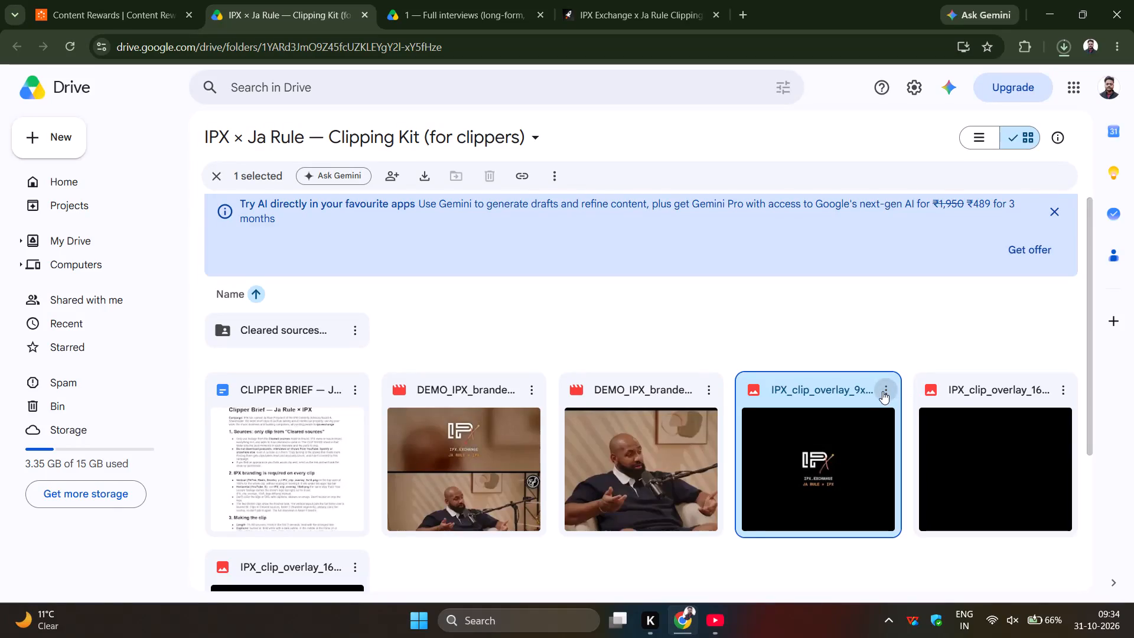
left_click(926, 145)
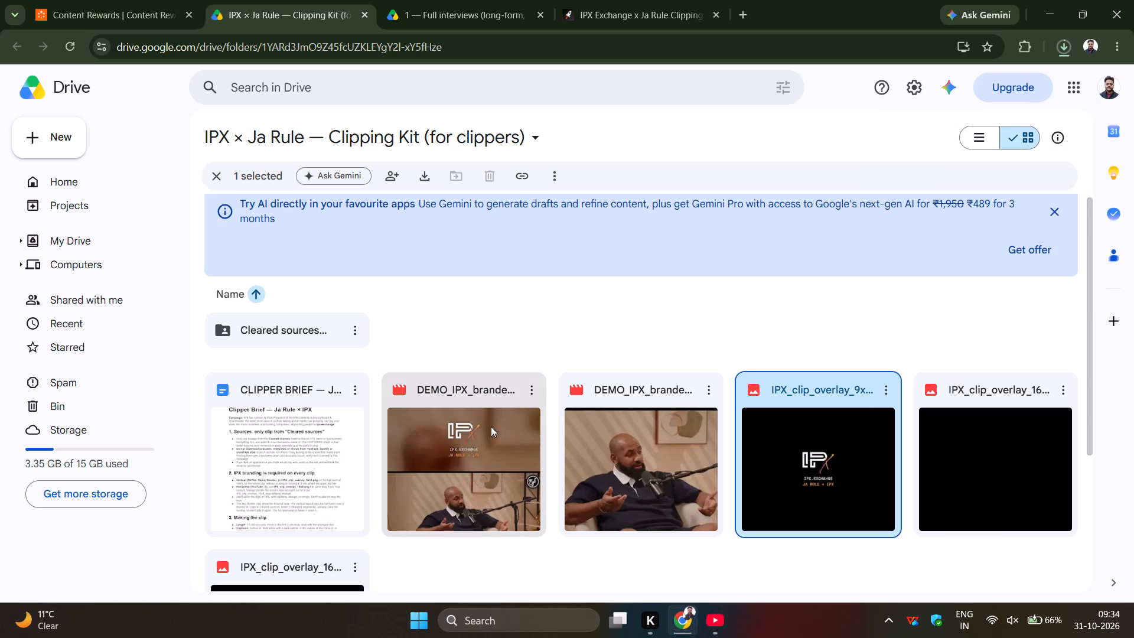
Open the first DEMO_IPX branded demo video, the one with the logo above the speaker, from the Clipping Kit folder.
double_click(477, 473)
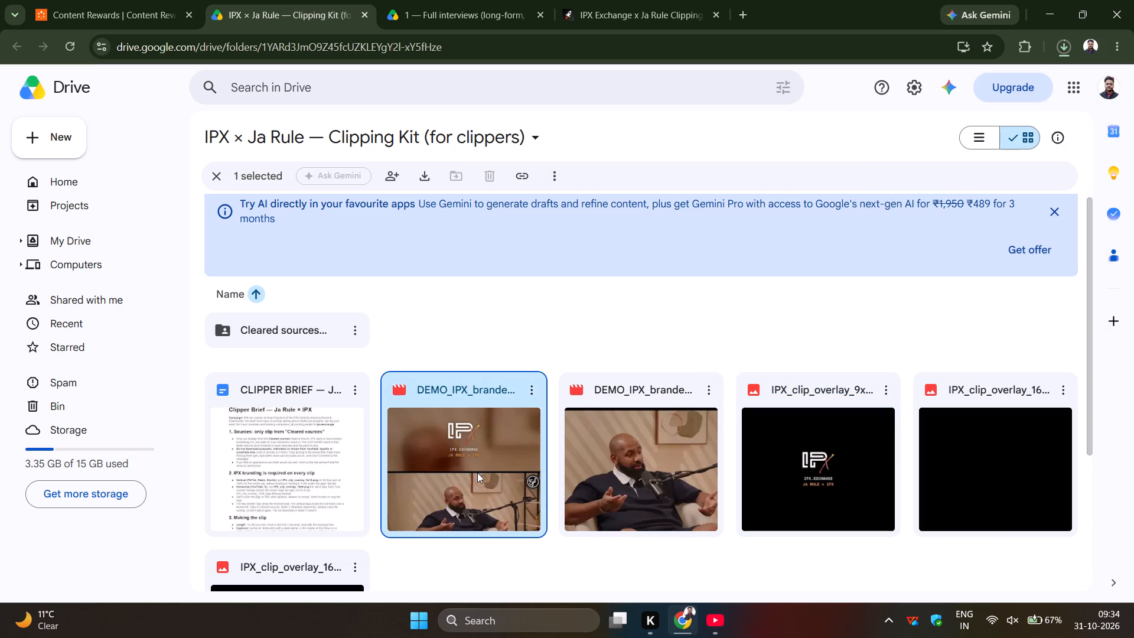
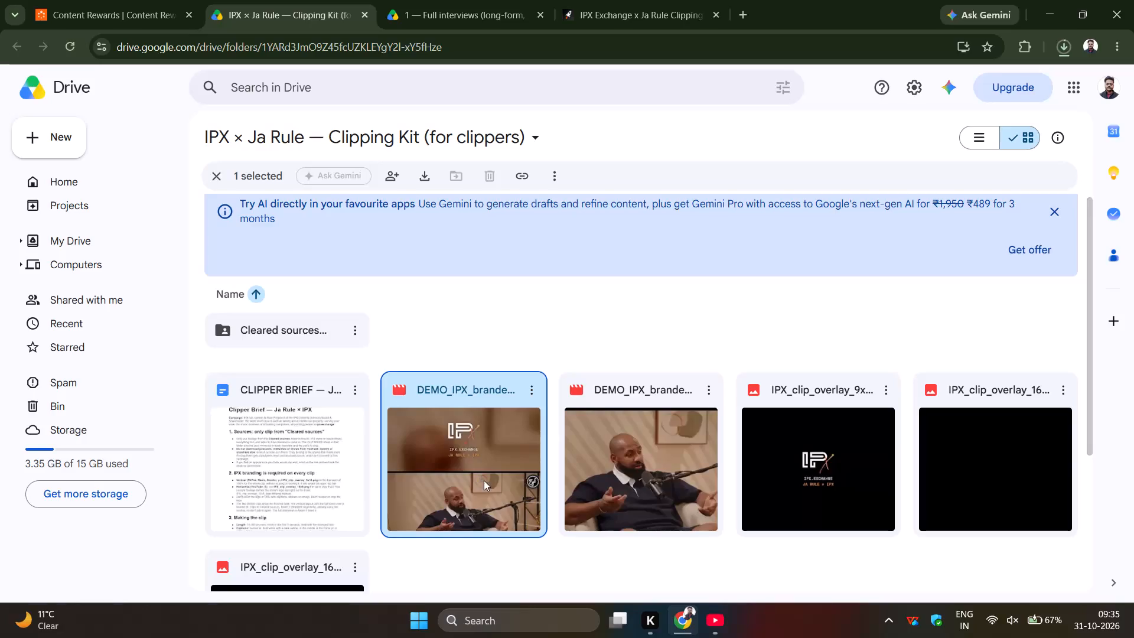
Open the browser's recent downloads list to check the downloaded files.
left_click(1058, 52)
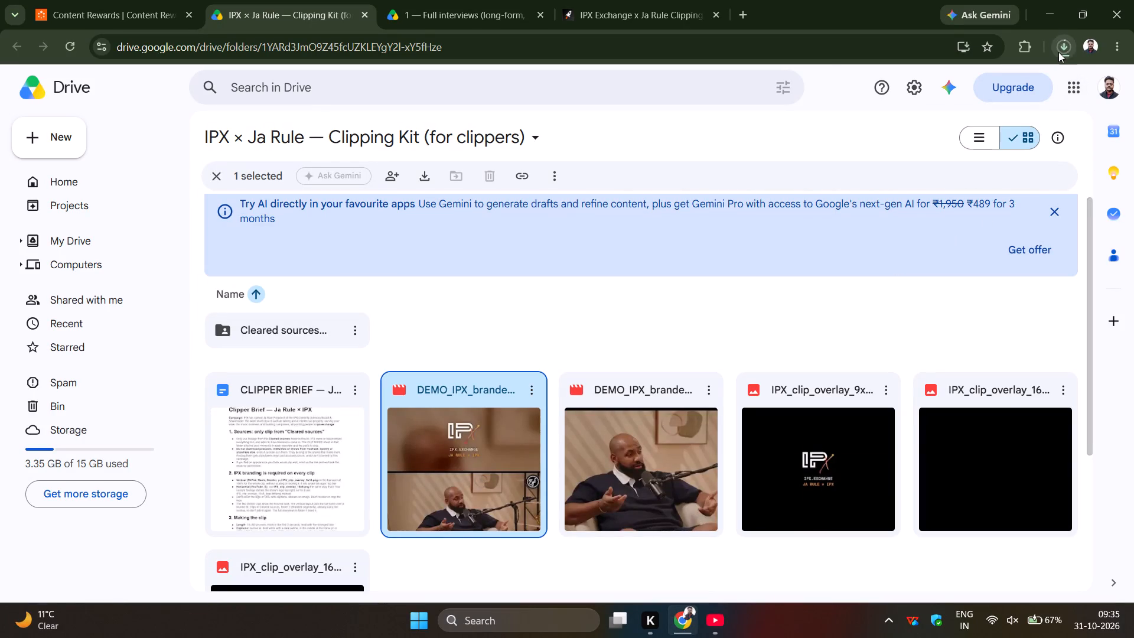
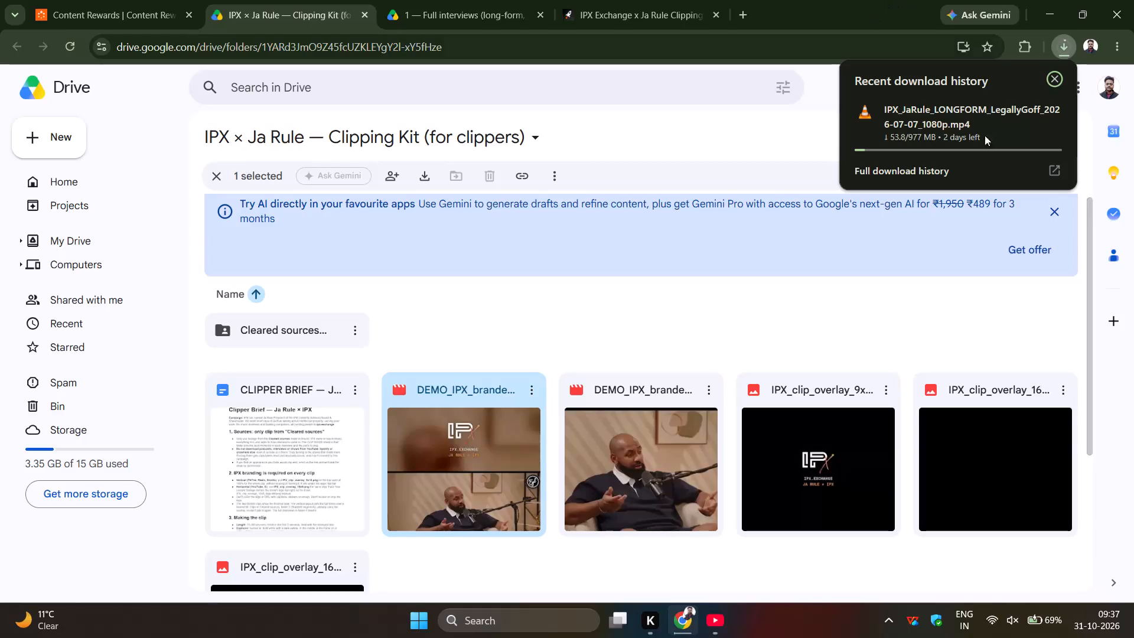
Switch the Wi-Fi connection from MiUi note8pro to moto g45 5G_2355, with automatic connection enabled.
left_click(992, 619)
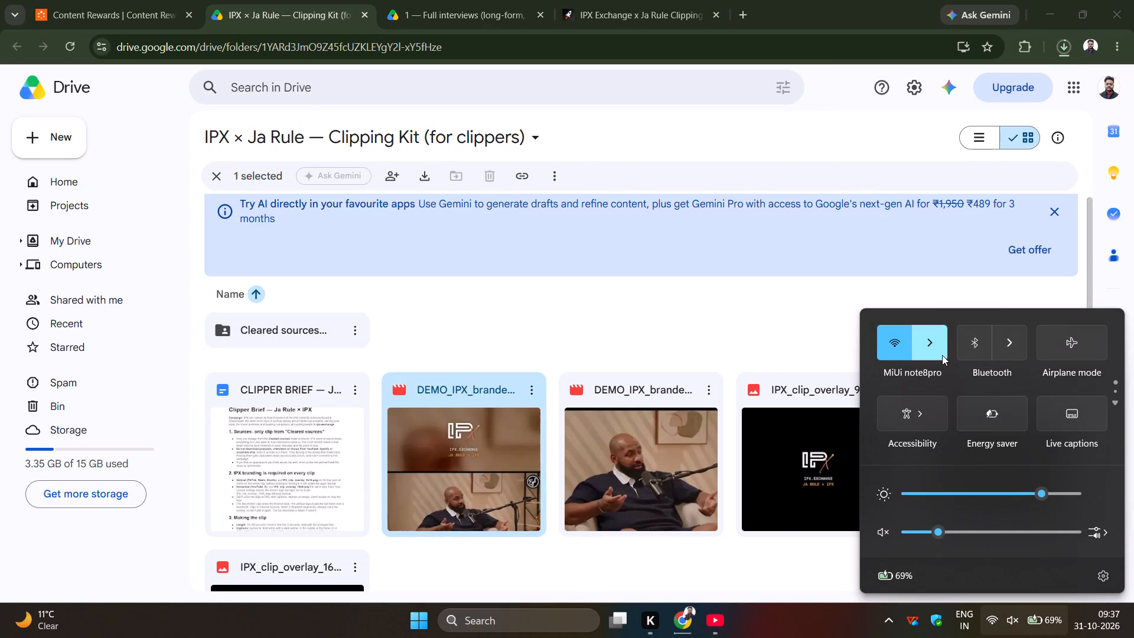
left_click(940, 354)
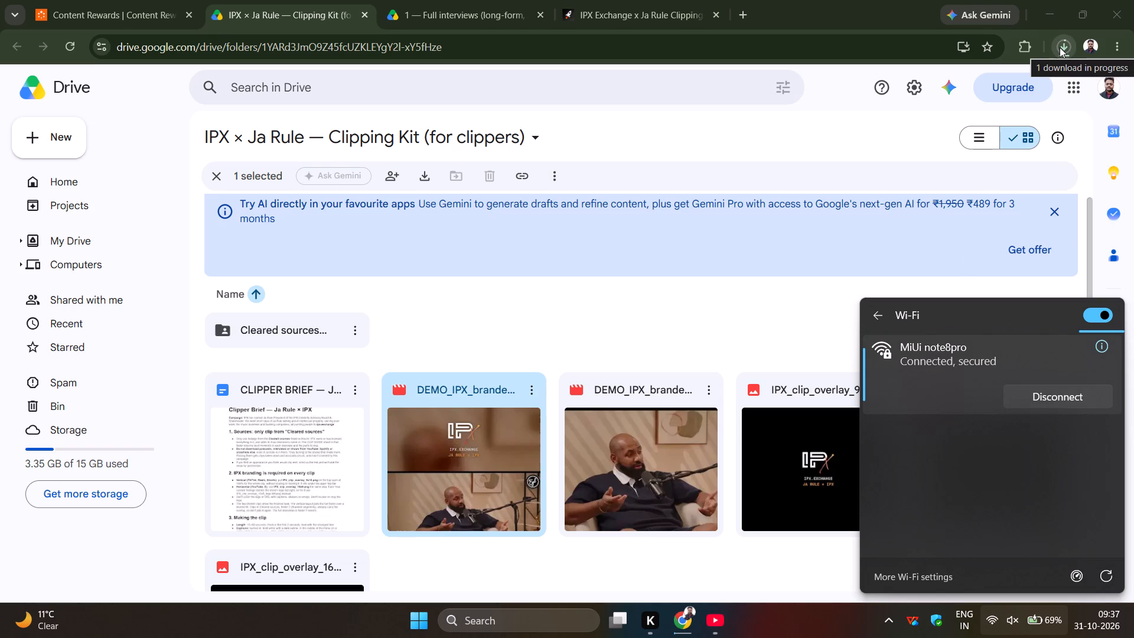
left_click(1038, 424)
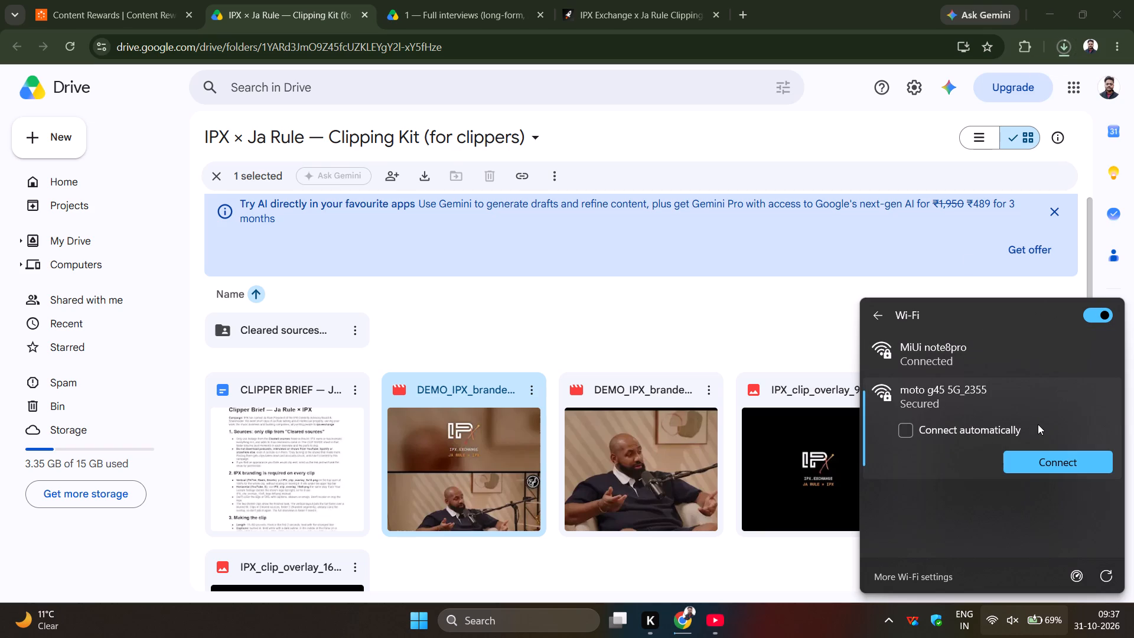
left_click(947, 433)
left_click(1060, 463)
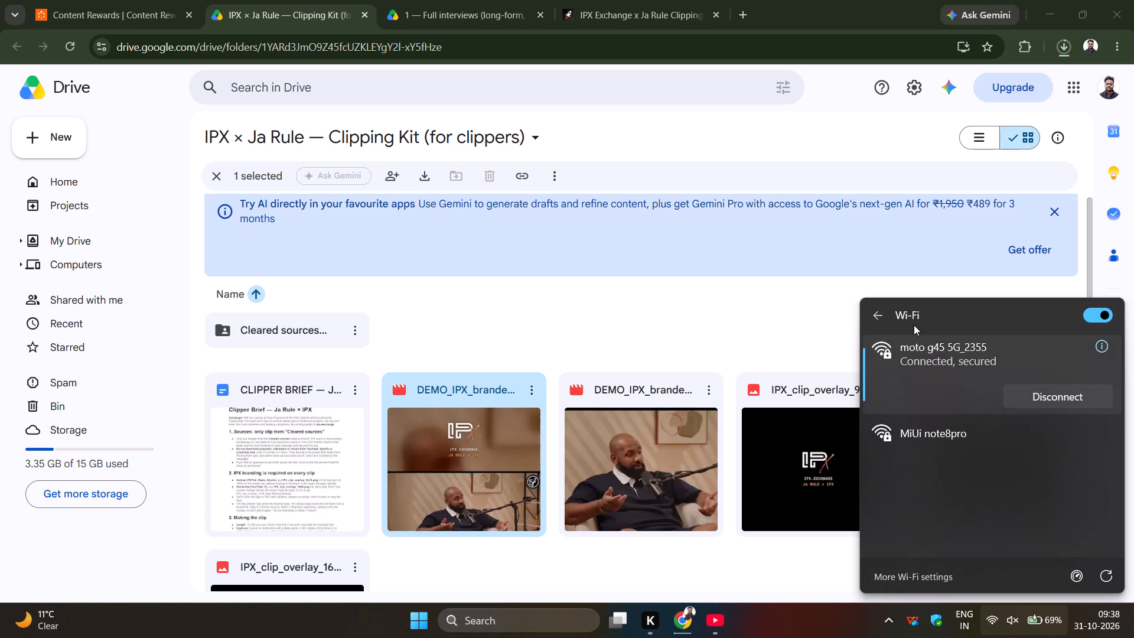
left_click(827, 314)
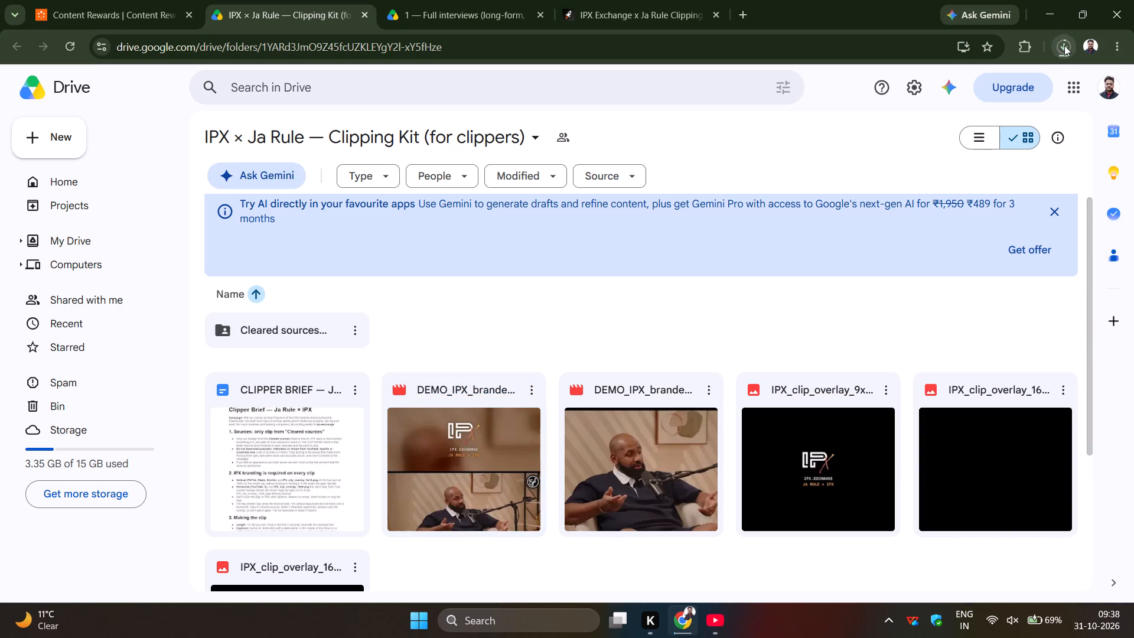
Check the progress of the IPX_JaRule_LONGFORM_LegallyGoff video download in the browser's recent downloads, viewing it twice.
left_click(1064, 45)
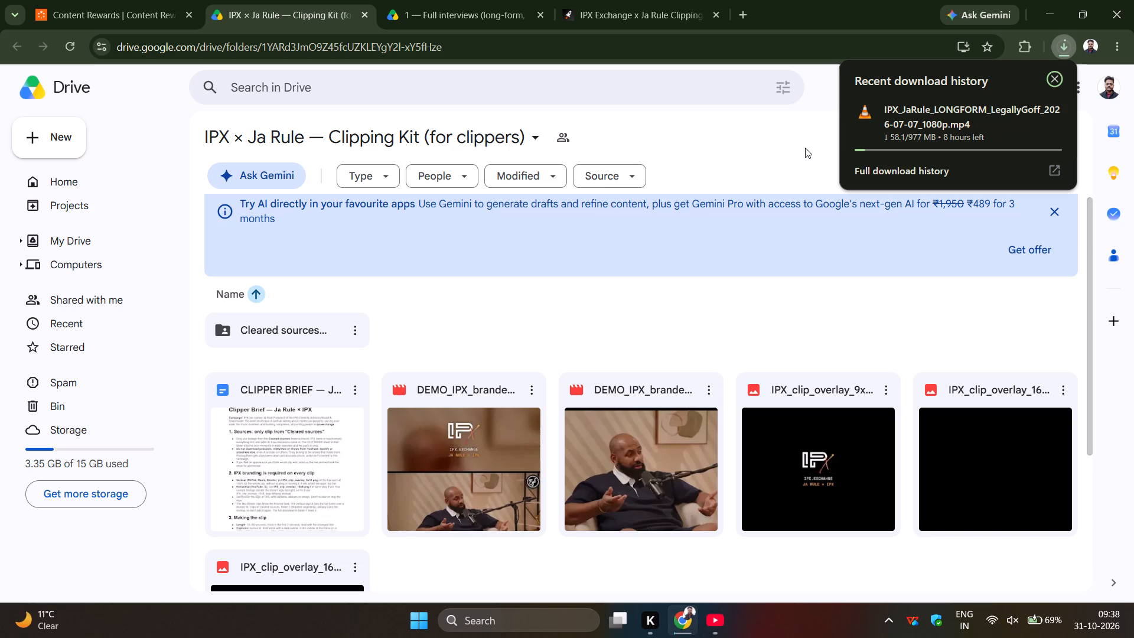
left_click(759, 148)
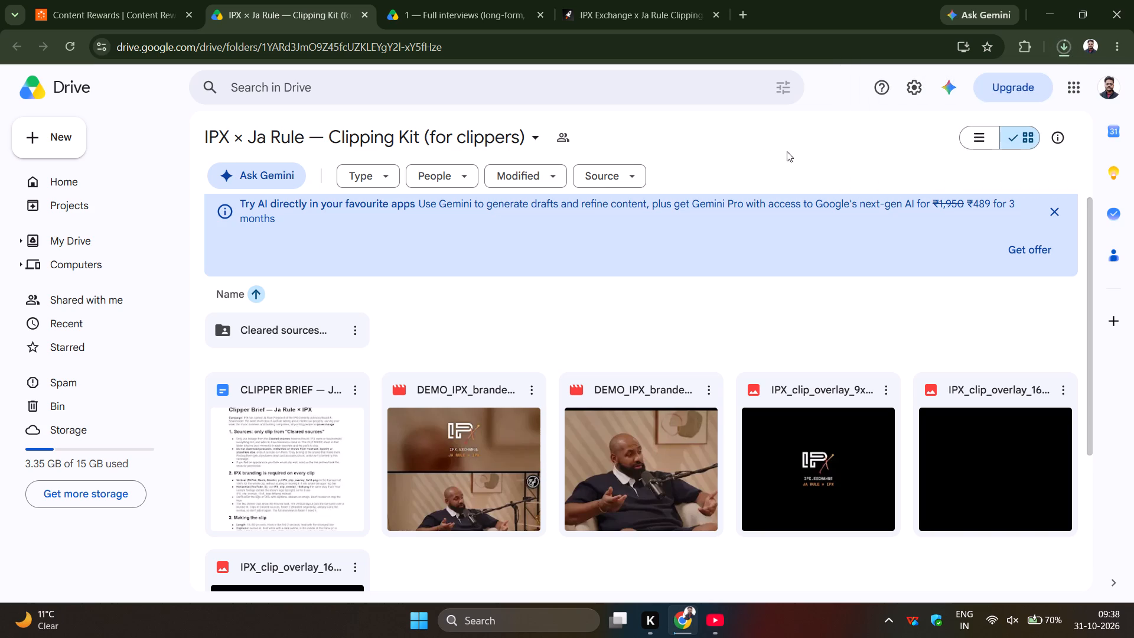
left_click(1065, 51)
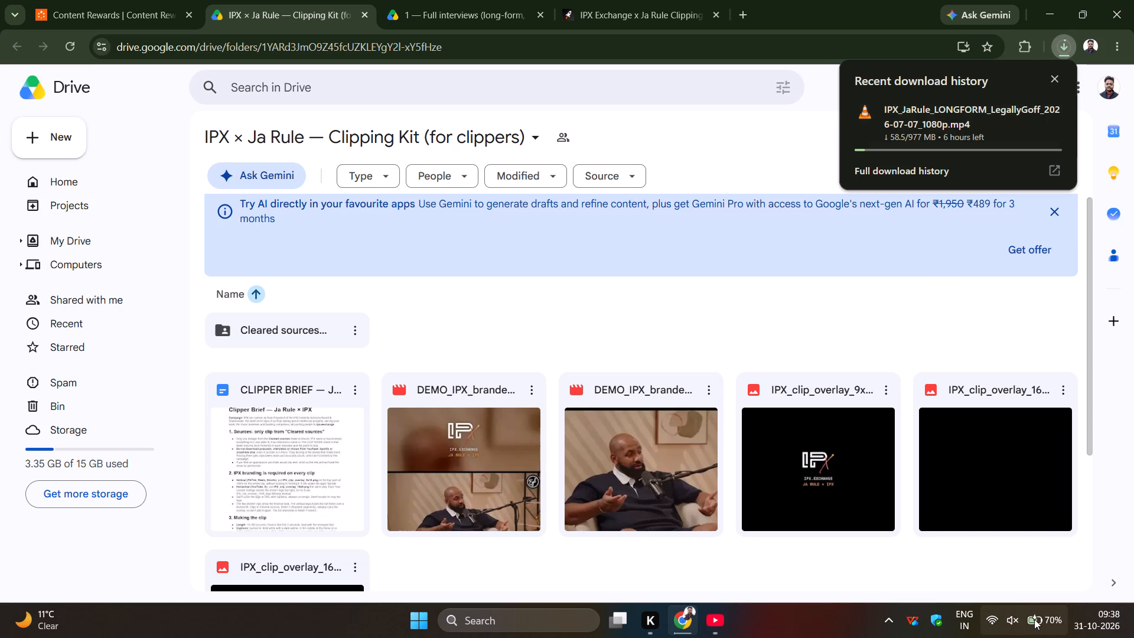
Examine the available Wi-Fi networks and the moto g45 5G_2355 connection status, reopening the network list several times to refresh it.
left_click(992, 619)
left_click(933, 338)
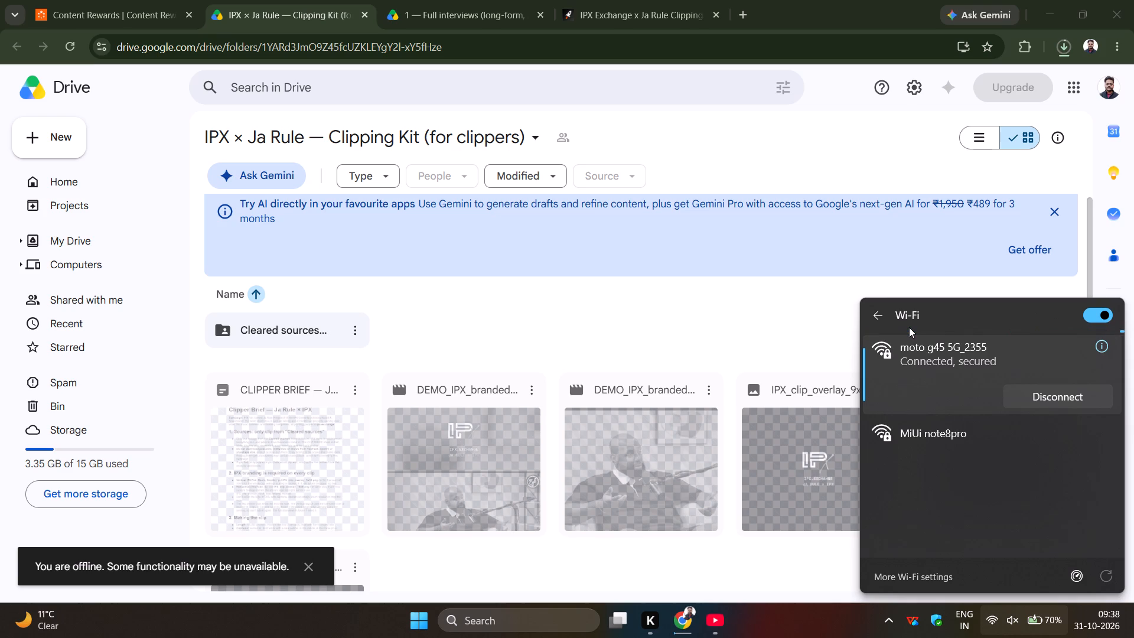
left_click(885, 315)
left_click(931, 334)
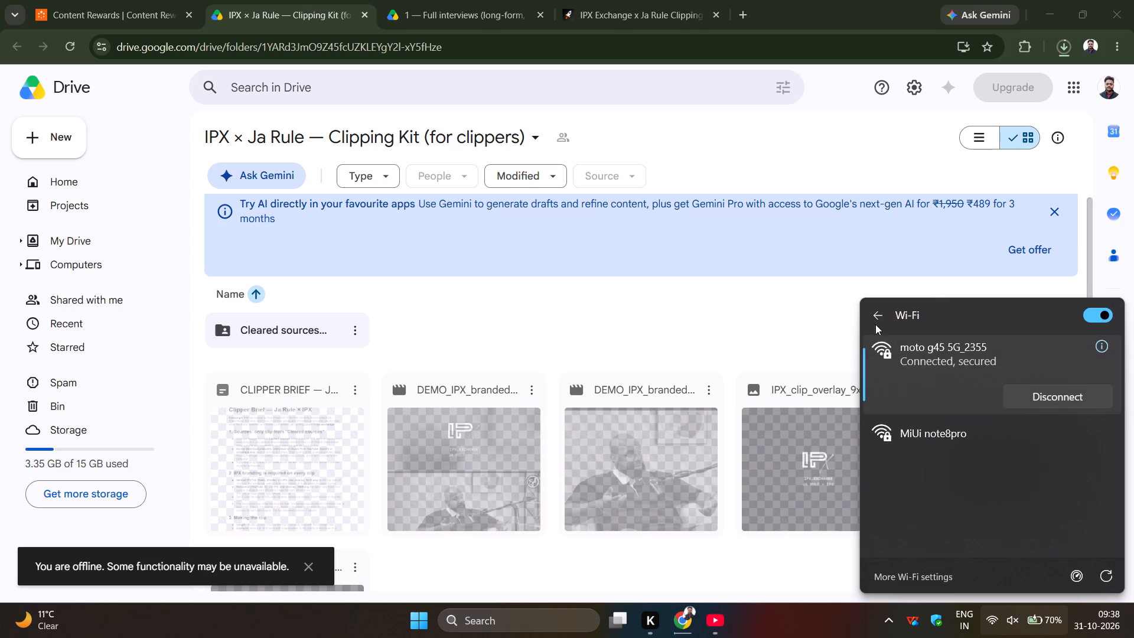
left_click(879, 321)
left_click(939, 340)
left_click(876, 317)
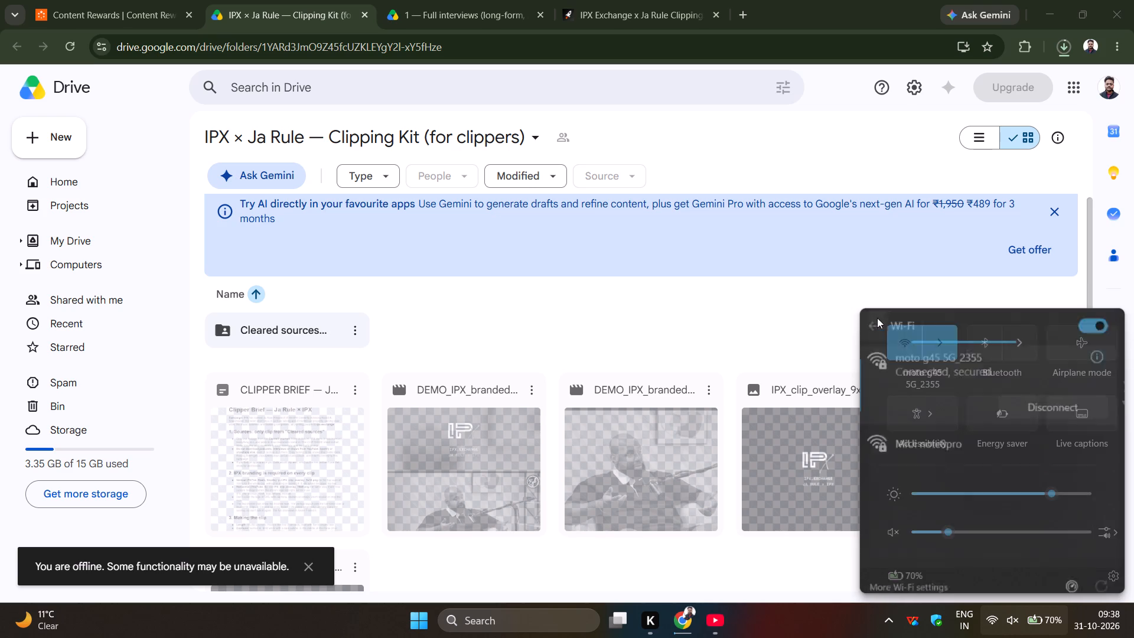
left_click(928, 336)
left_click(885, 319)
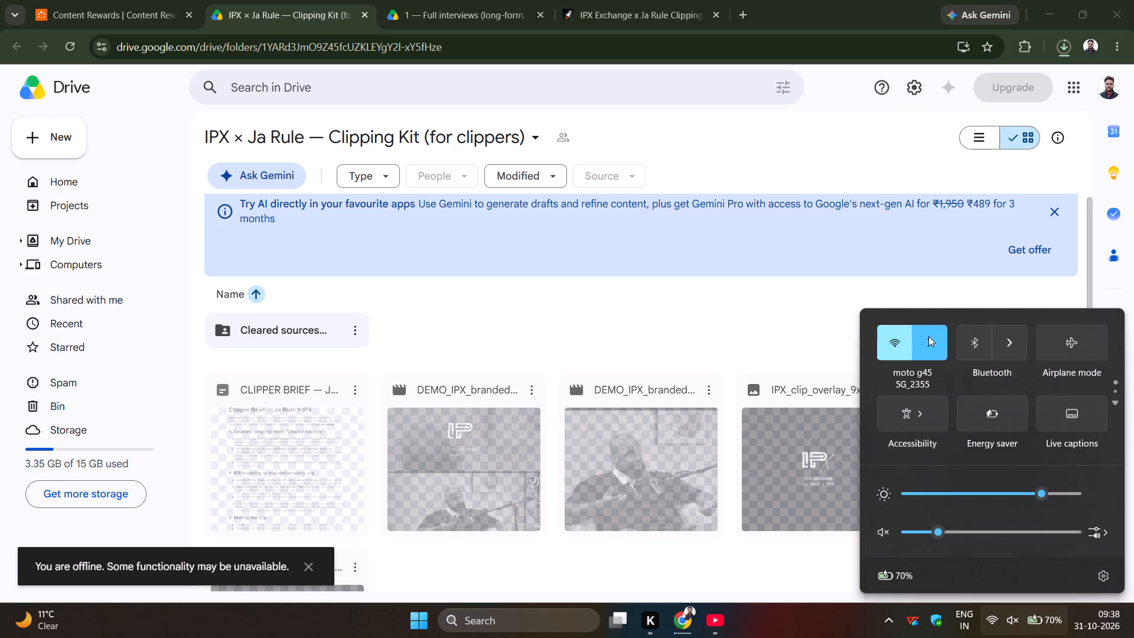
left_click(937, 341)
left_click(875, 313)
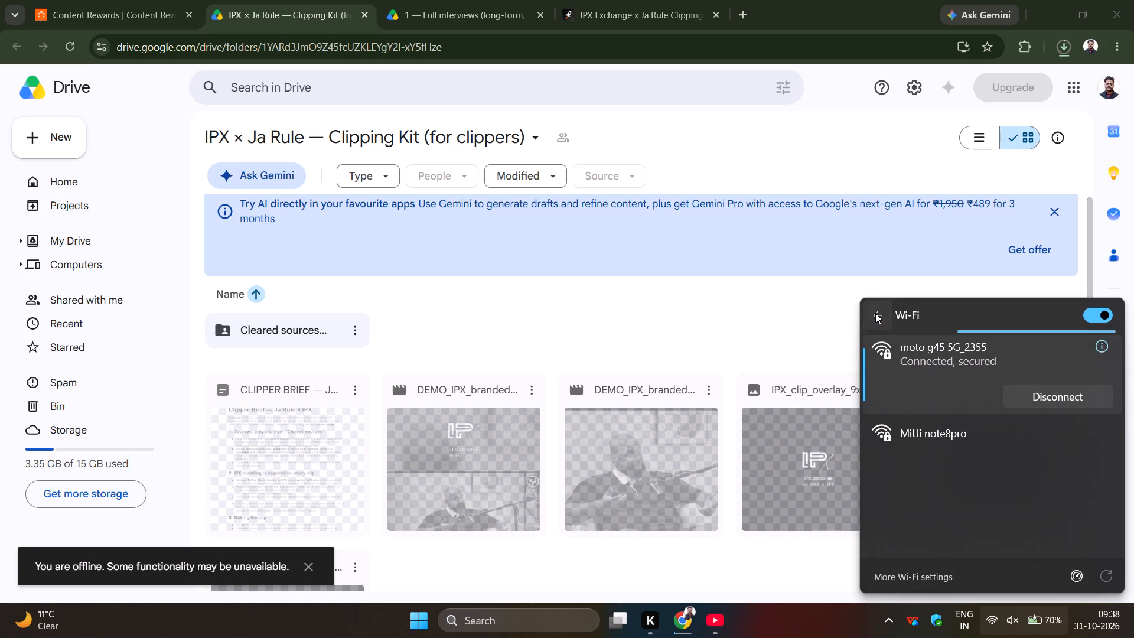
left_click(852, 148)
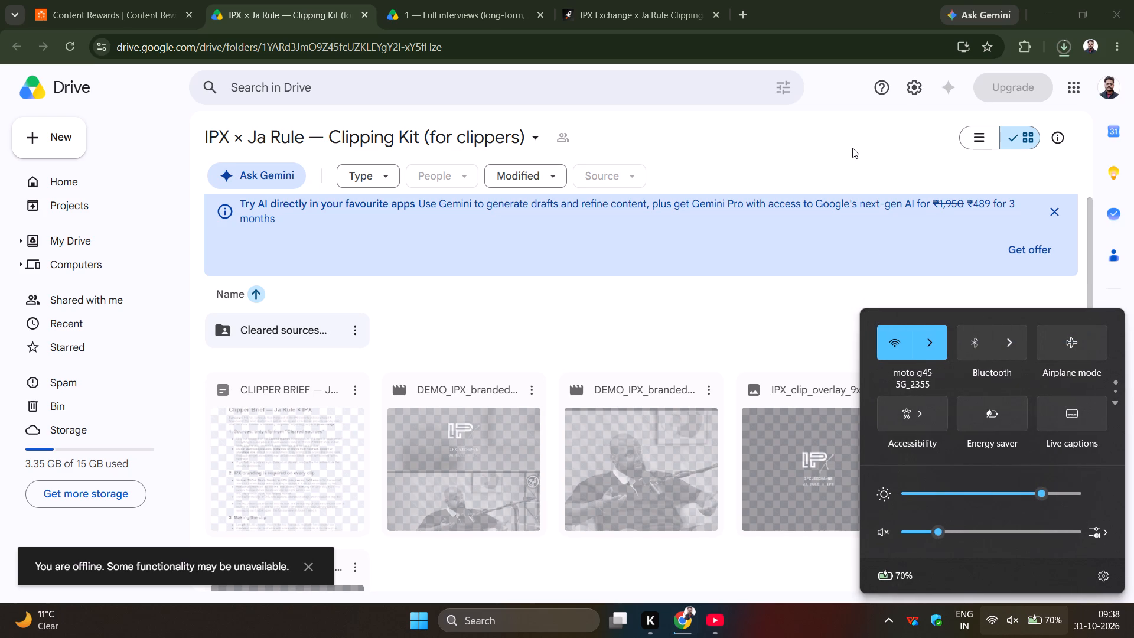
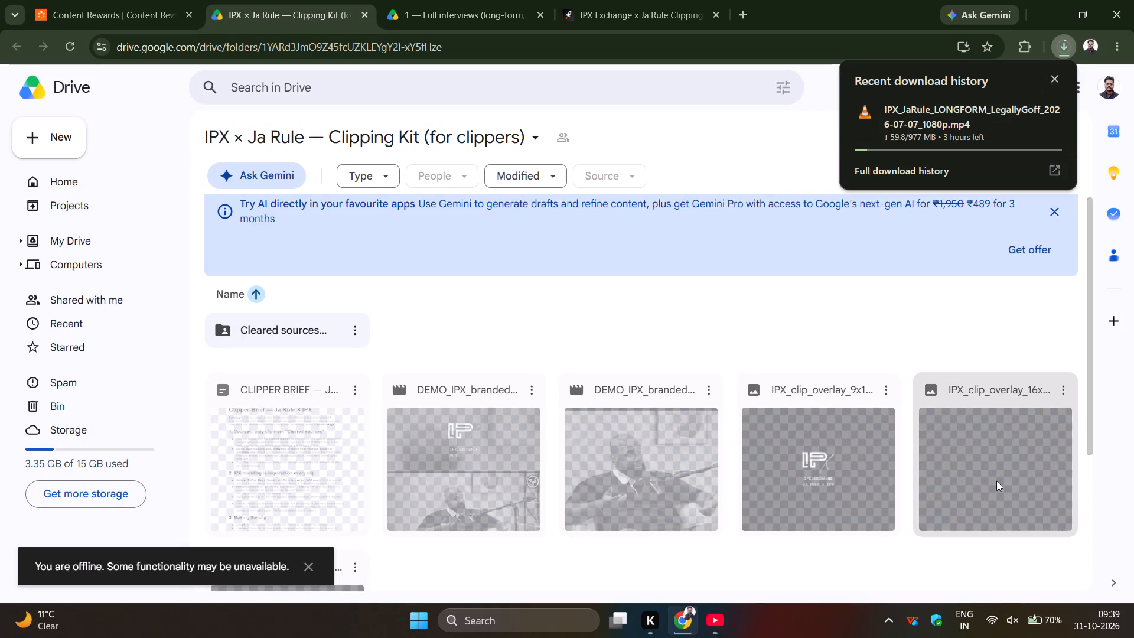
Open the available Wi-Fi networks and check the connection to moto g45 5G_2355.
left_click(992, 619)
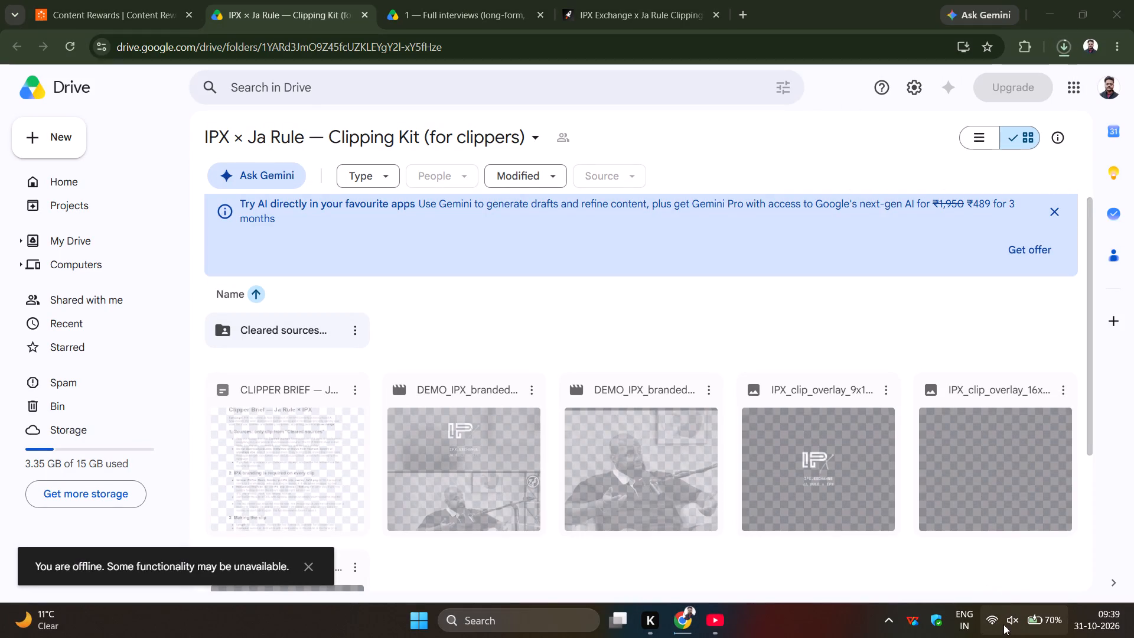
left_click(994, 617)
left_click(924, 352)
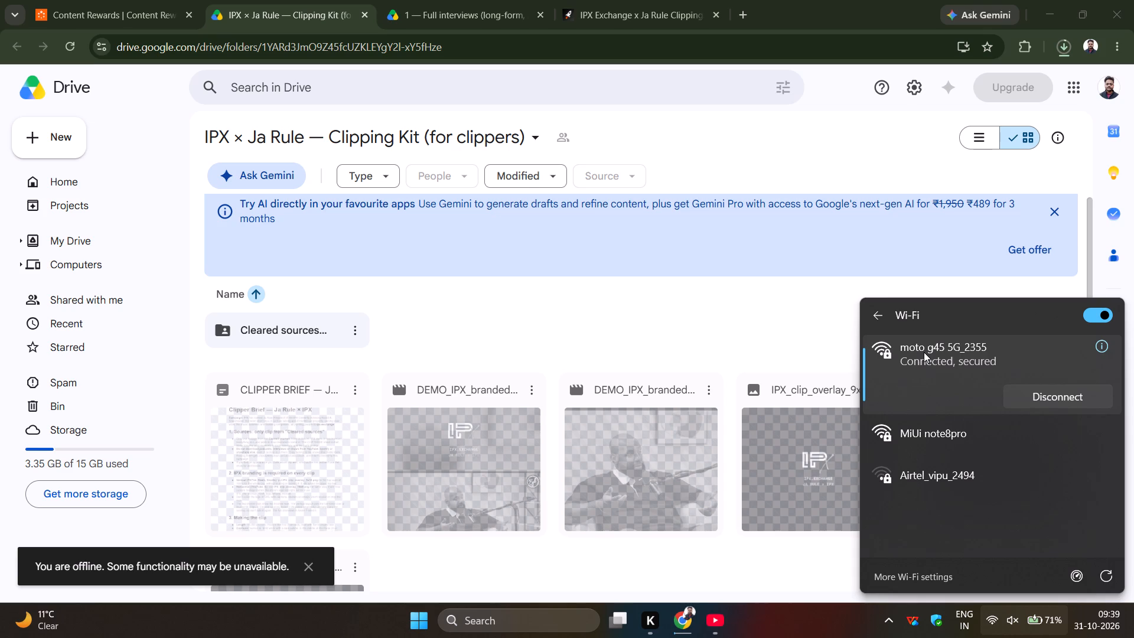
Check the recent download history for the progress of the long-form interview video.
double_click(1066, 45)
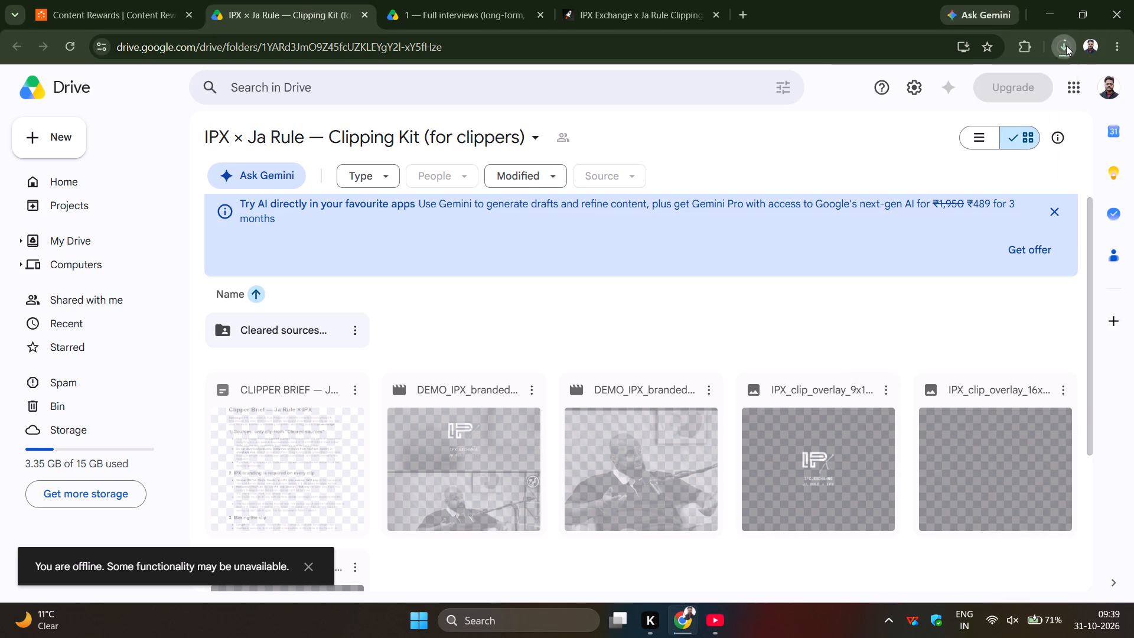
left_click(1066, 45)
left_click(1066, 45)
Switch the computer's Wi-Fi connection to the MiUi note8pro network.
left_click(984, 620)
left_click(938, 333)
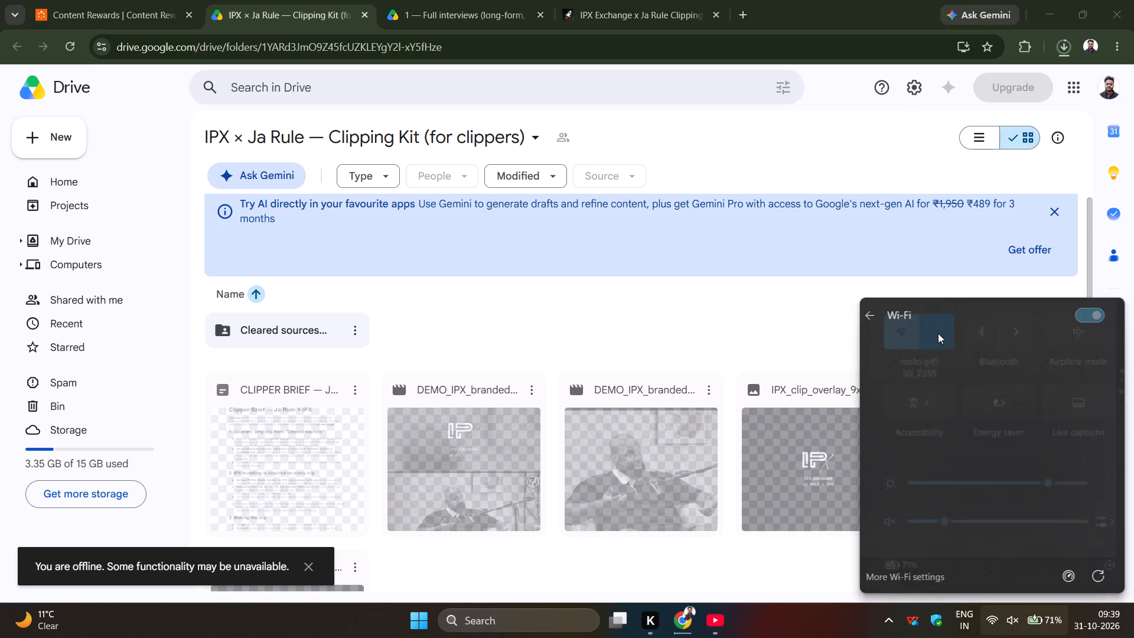
left_click(974, 438)
left_click(1066, 455)
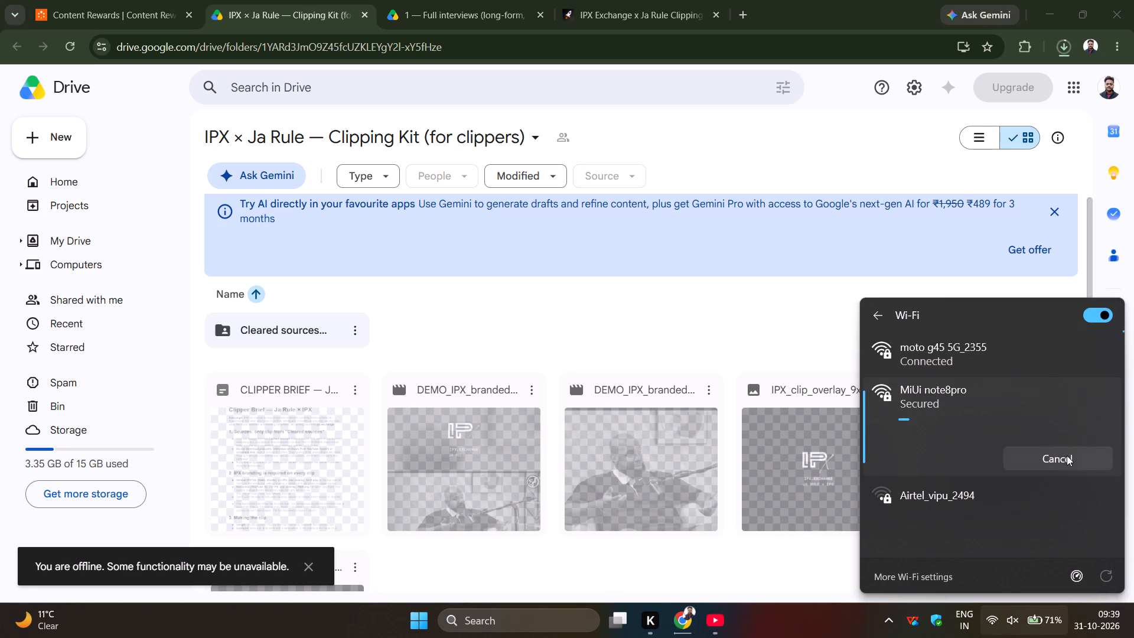
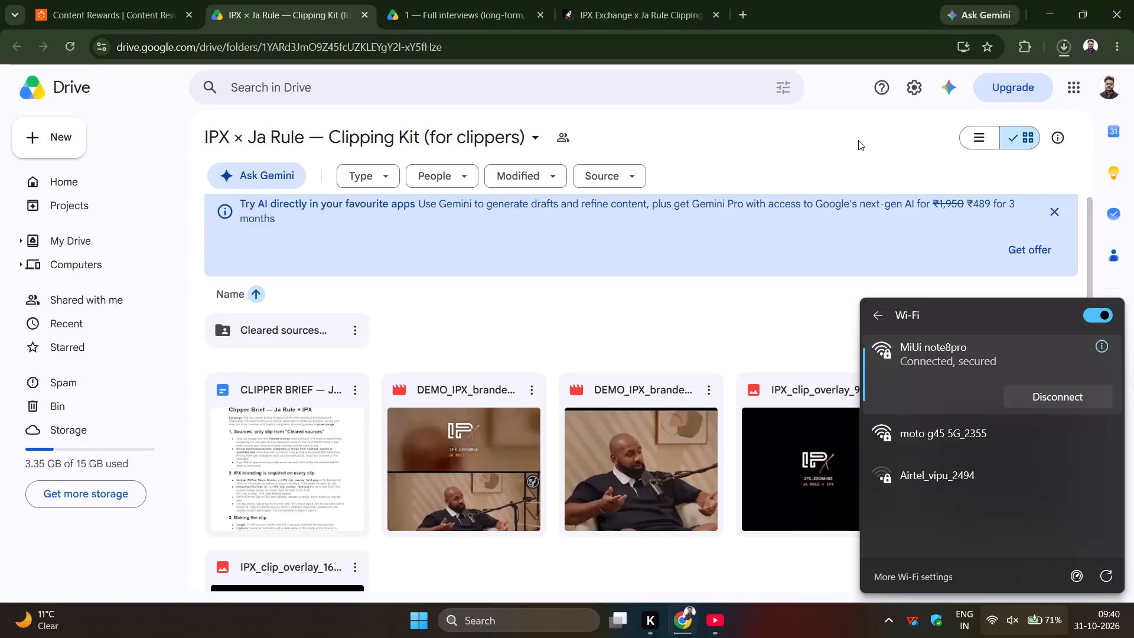
Open the browser's recent download history to check the progress of the long-form interview video download.
left_click(1067, 47)
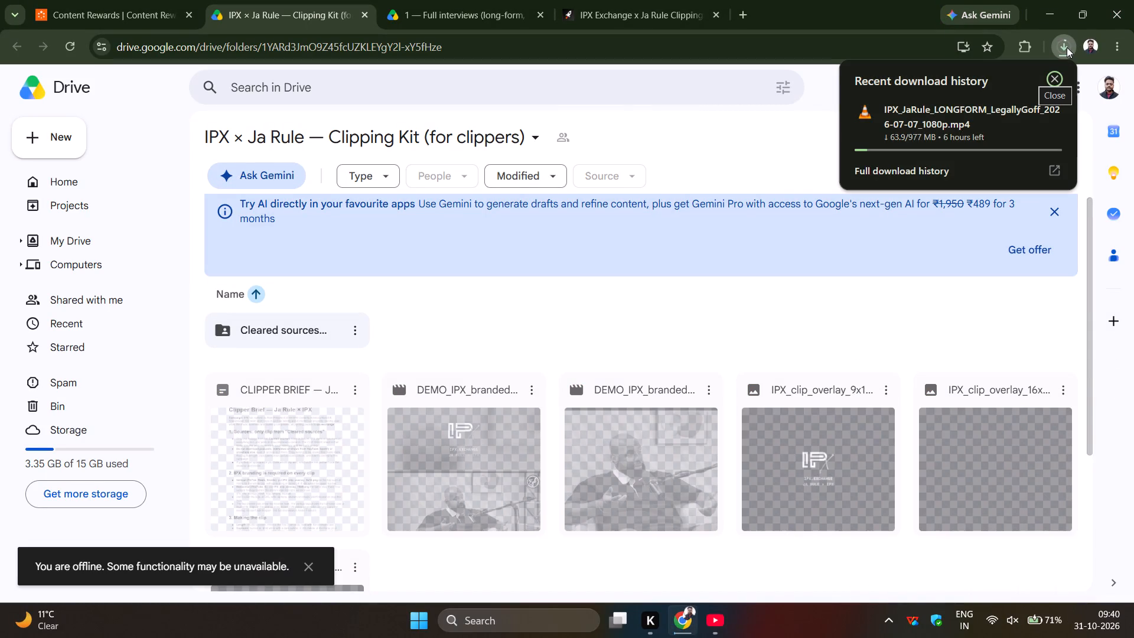
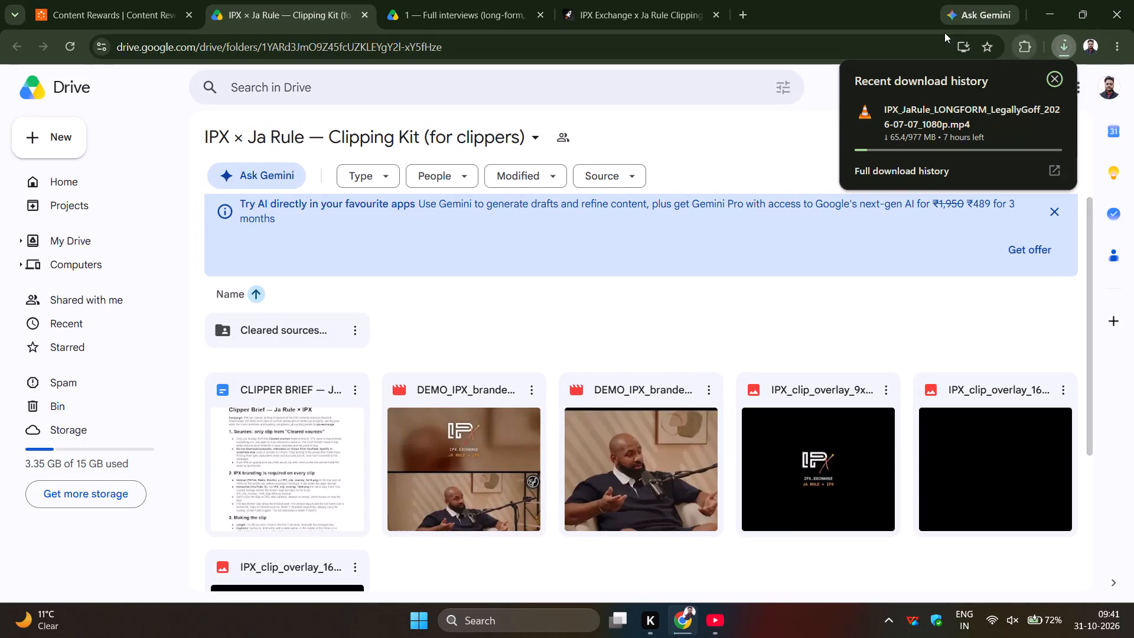
Close the recent downloads list and dismiss the Gemini offer banner above the Clipping Kit files.
left_click(869, 12)
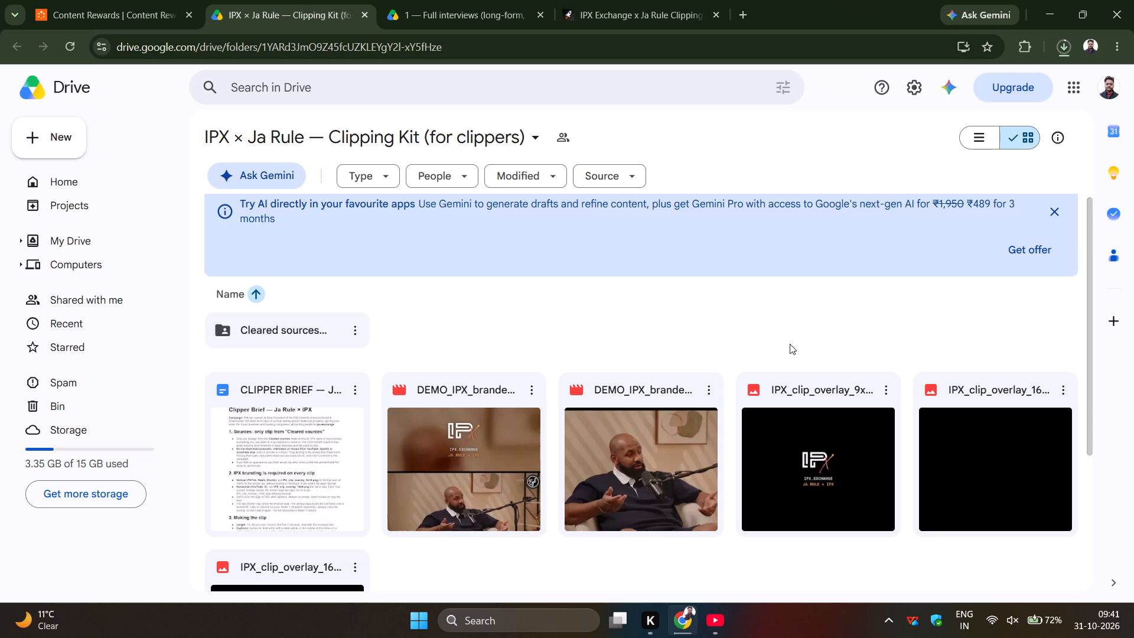
scroll(706, 308, "down", 3)
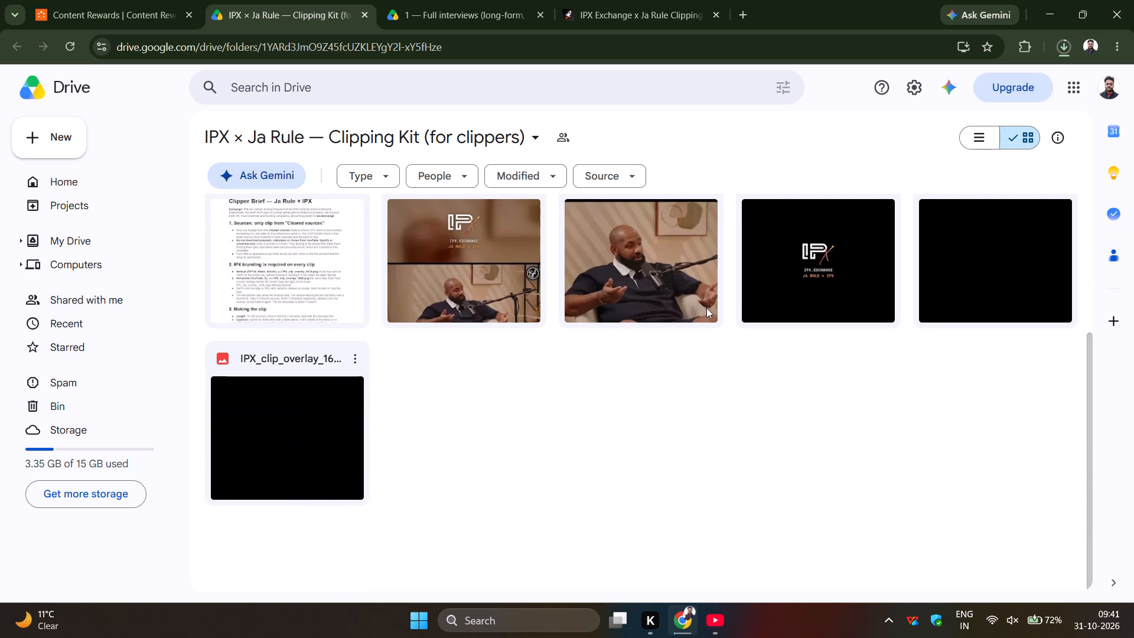
scroll(699, 359, "down", 4)
scroll(728, 382, "up", 12)
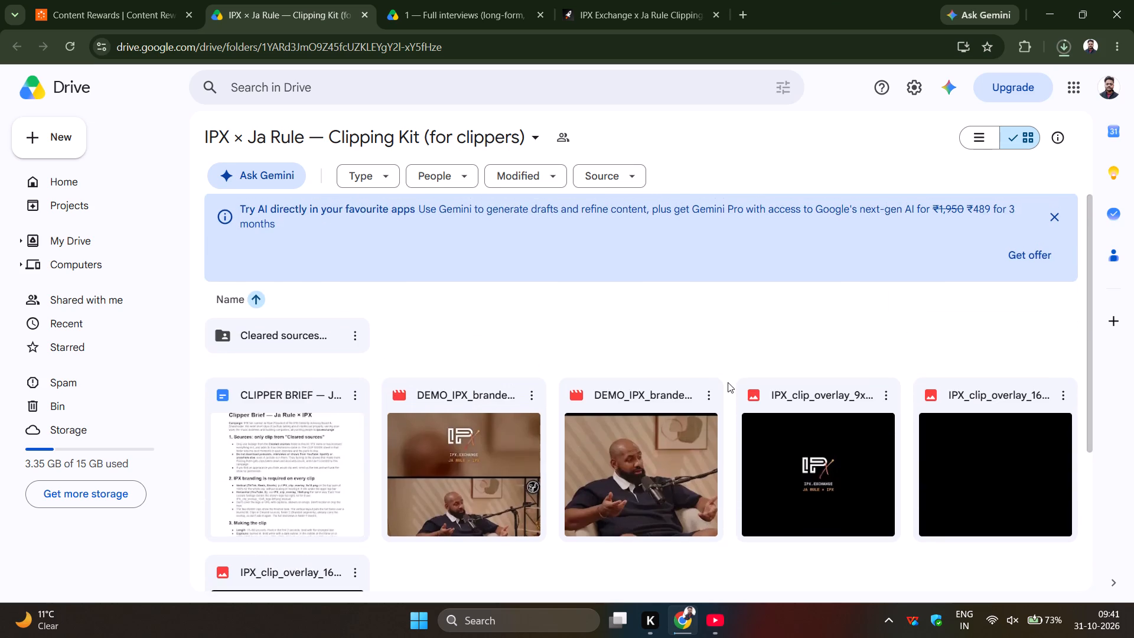
scroll(728, 382, "down", 10)
scroll(731, 385, "up", 9)
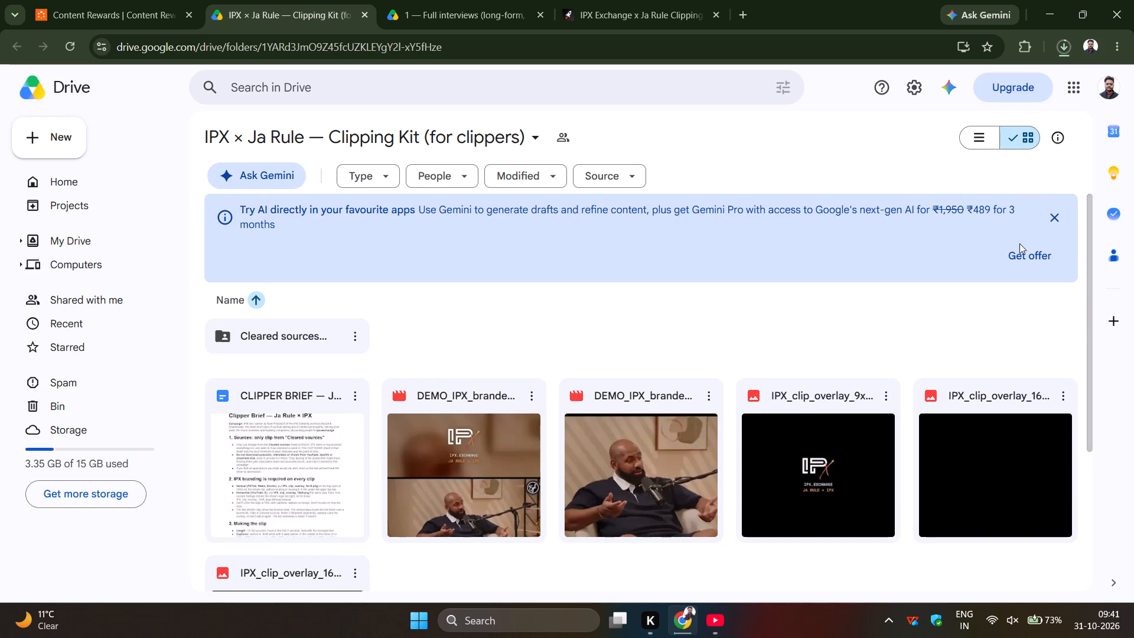
left_click(1060, 216)
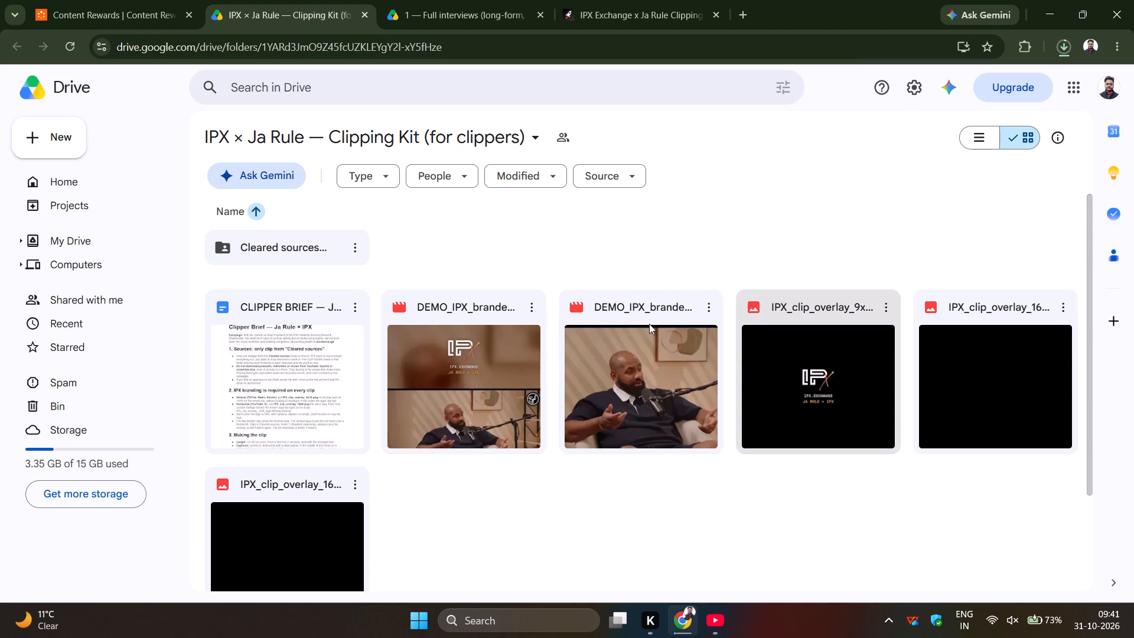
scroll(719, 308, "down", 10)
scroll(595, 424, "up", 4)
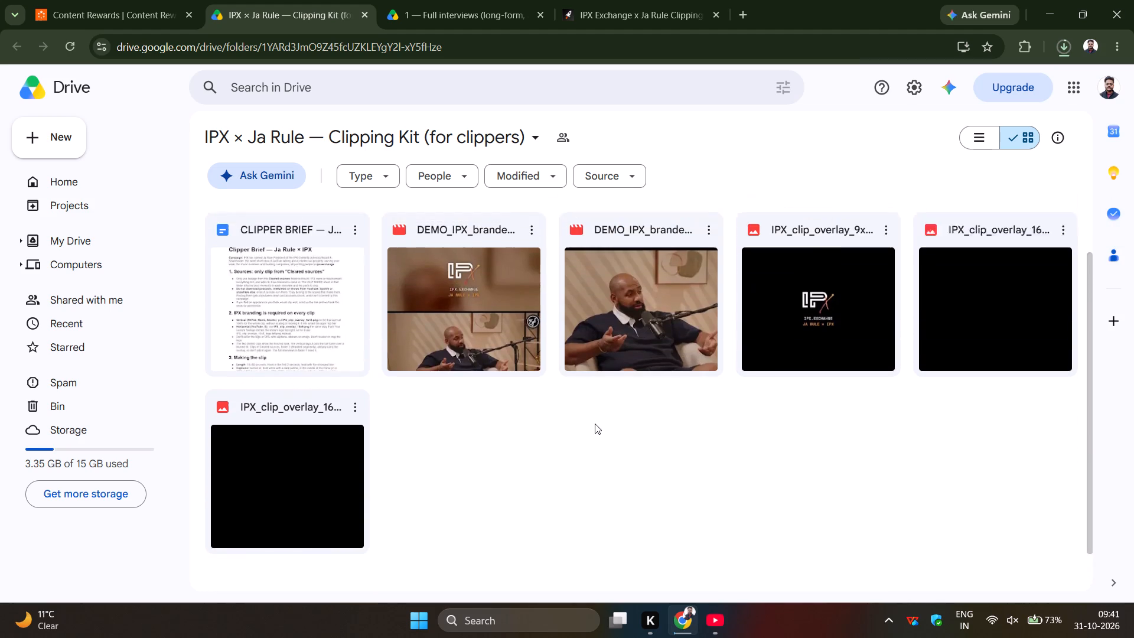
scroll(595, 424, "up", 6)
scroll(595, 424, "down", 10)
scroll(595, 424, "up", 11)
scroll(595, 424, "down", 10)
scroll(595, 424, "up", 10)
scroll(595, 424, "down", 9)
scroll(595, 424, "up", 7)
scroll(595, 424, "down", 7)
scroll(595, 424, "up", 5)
Check the full interviews folder and the Notion rules brief, returning to the Clipping Kit folder.
left_click(477, 5)
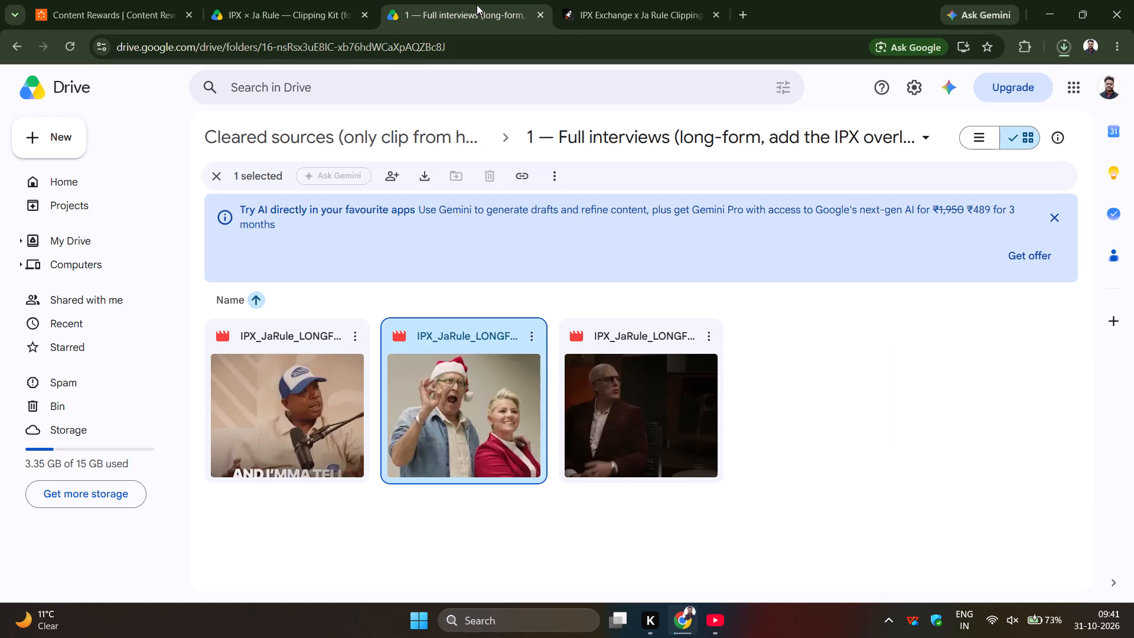
left_click(634, 1)
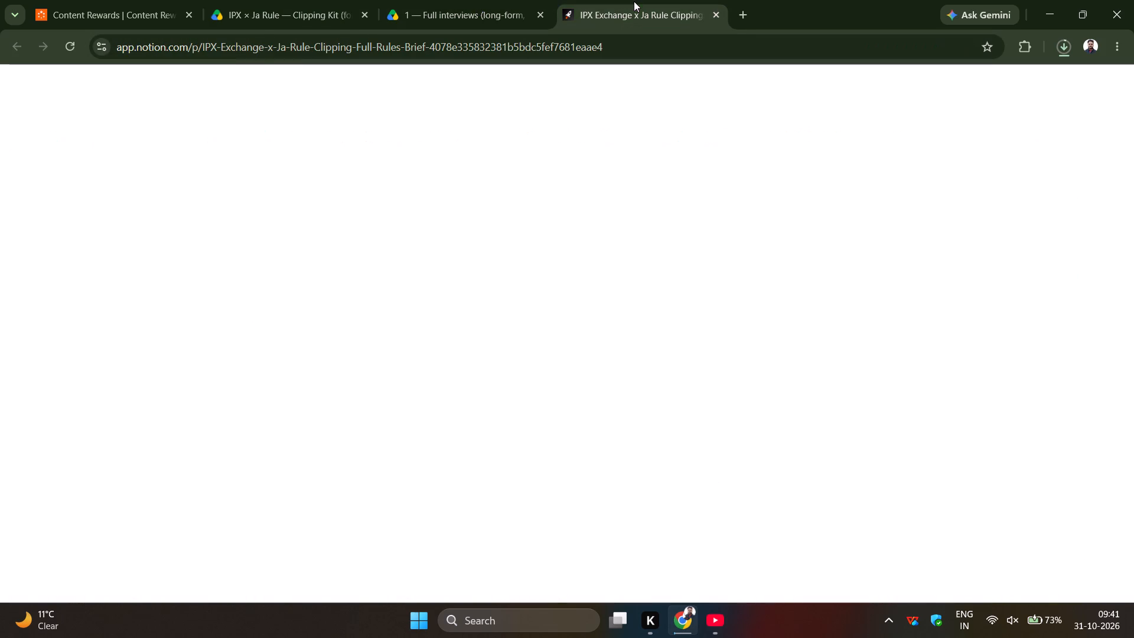
left_click(315, 9)
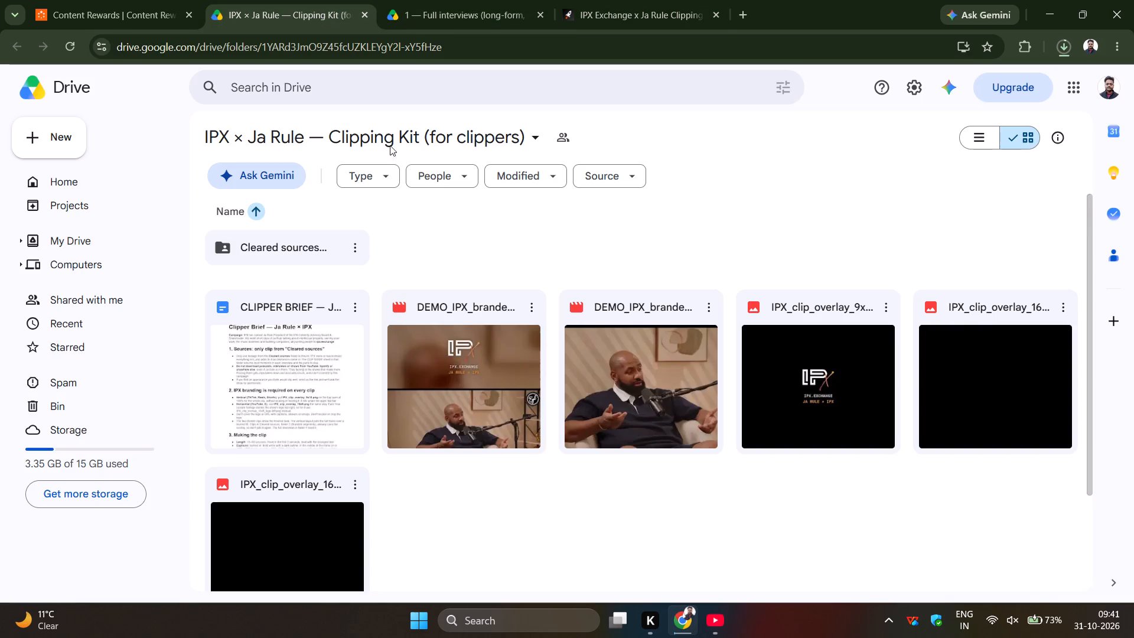
Try to open the IPX_clip_overlay_9x image and the first branded demo video in the Clipping Kit folder.
scroll(764, 247, "down", 3)
double_click(825, 250)
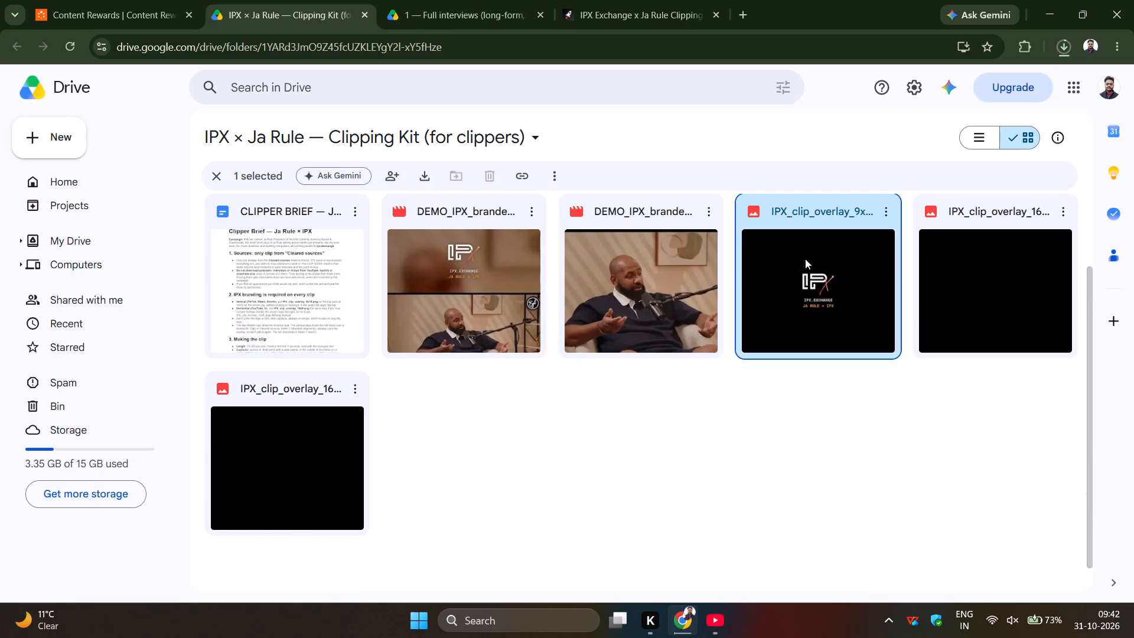
double_click(464, 284)
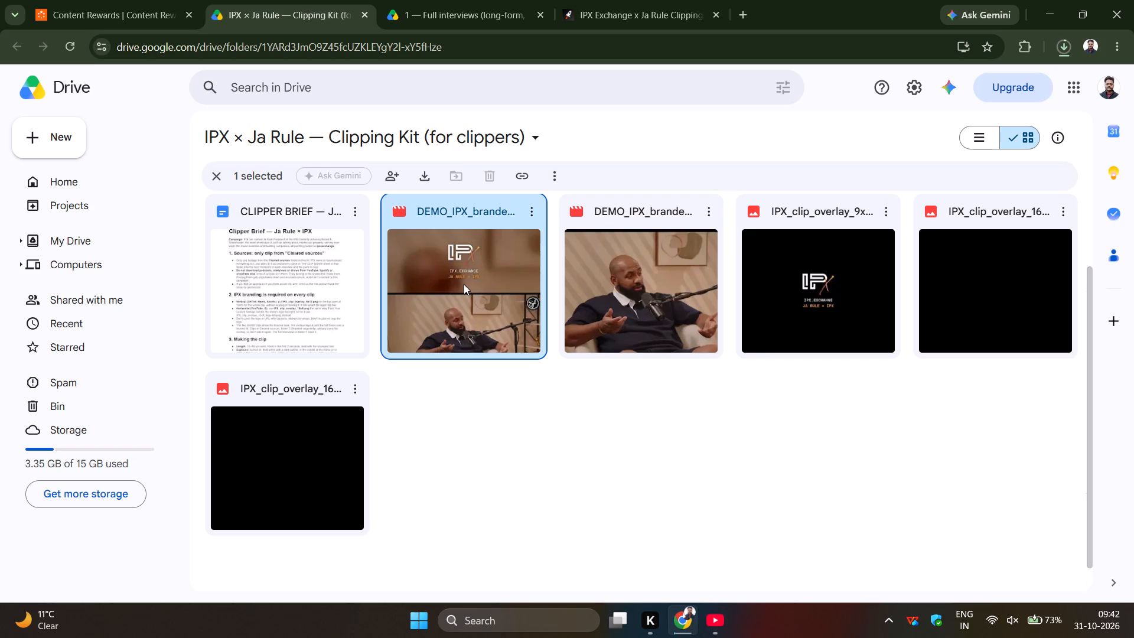
left_click(682, 559)
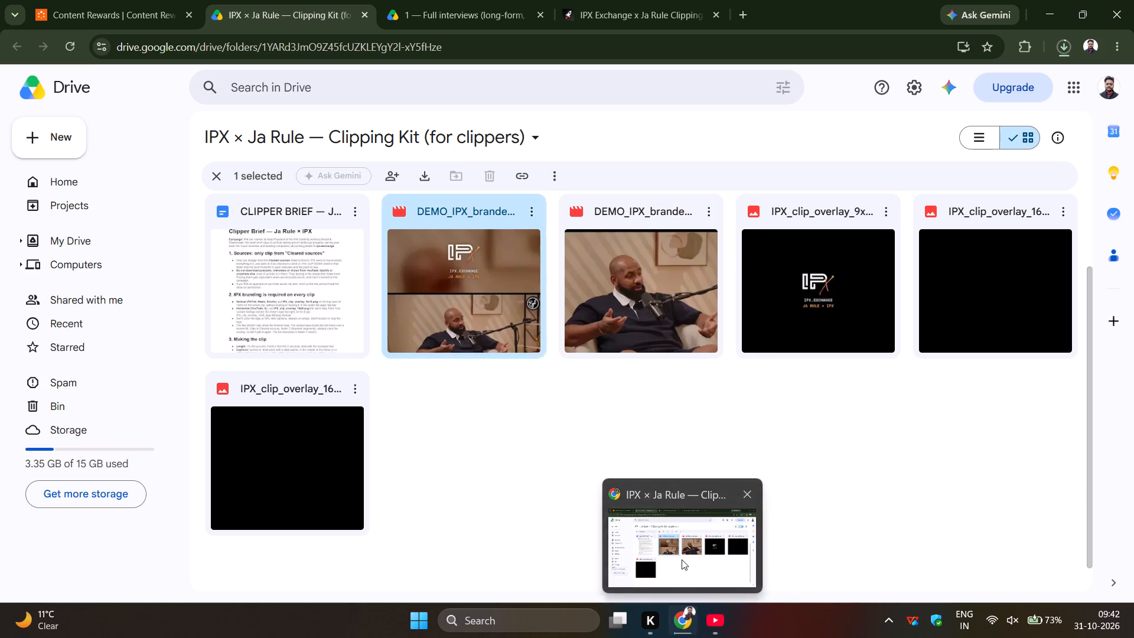
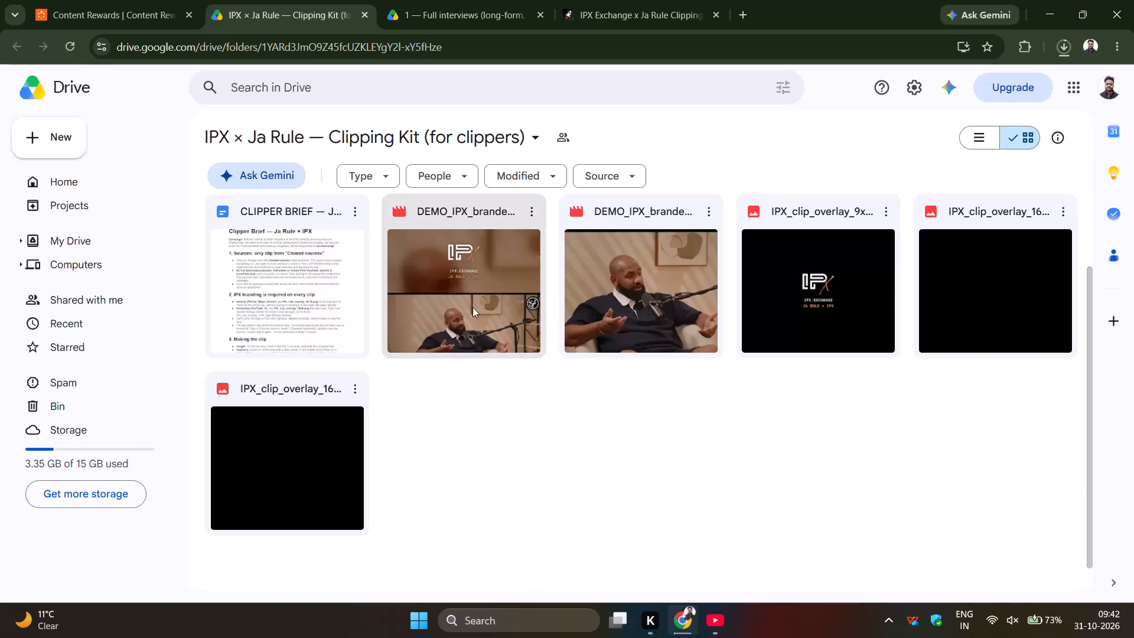
Open the first DEMO_IPX branded video in the Clipping Kit folder to view its overlay layout.
double_click(469, 300)
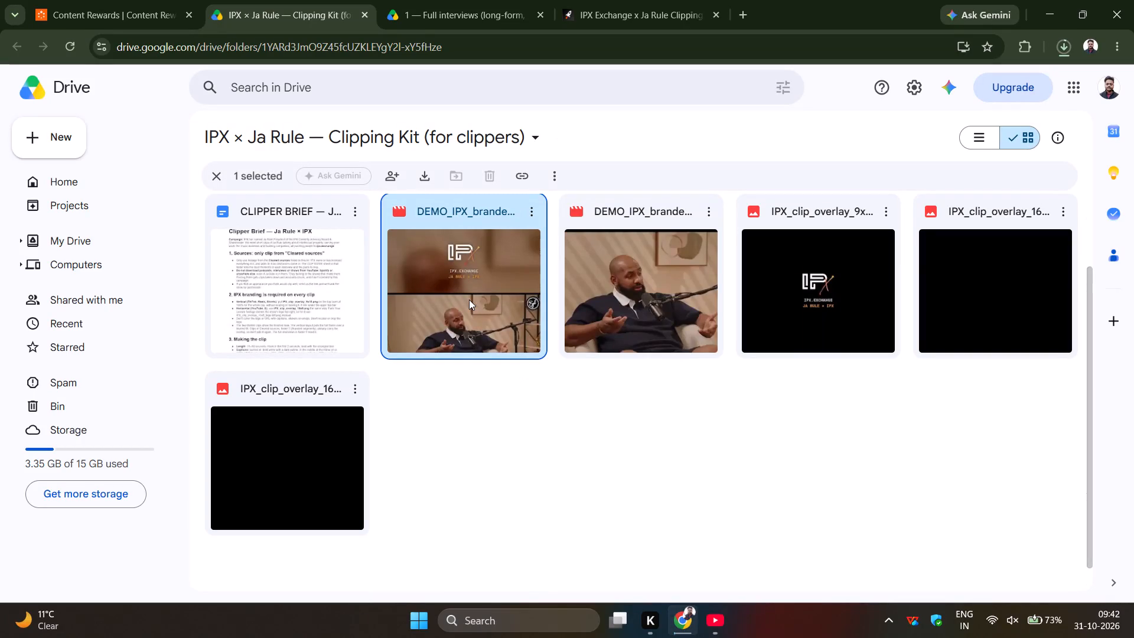
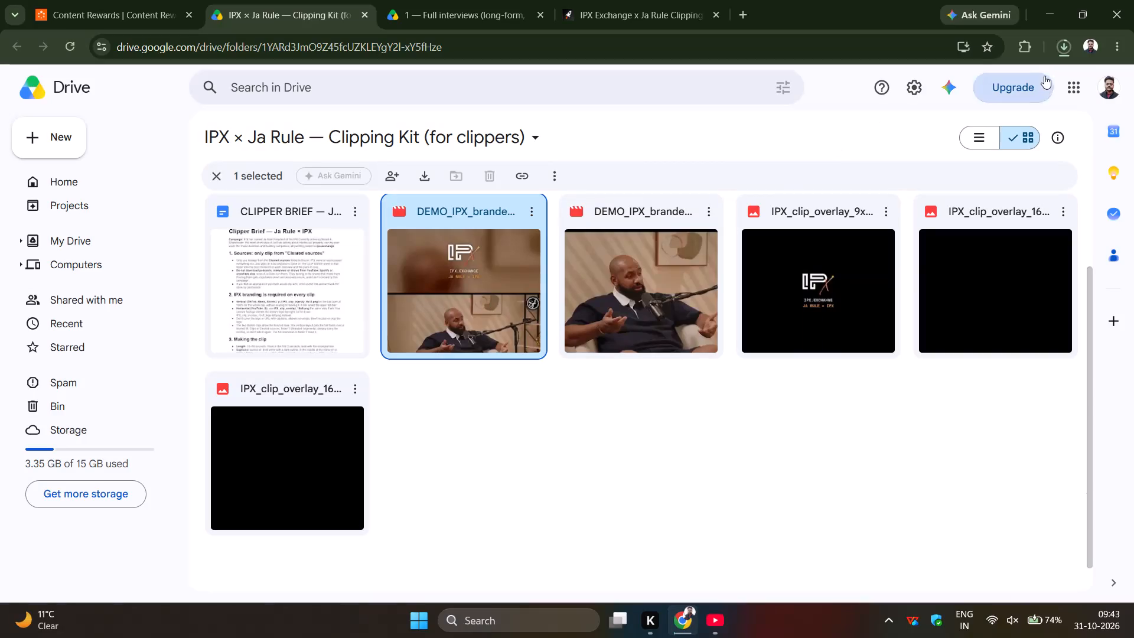
Check the download progress of the long-form Ja Rule source video.
left_click(1071, 51)
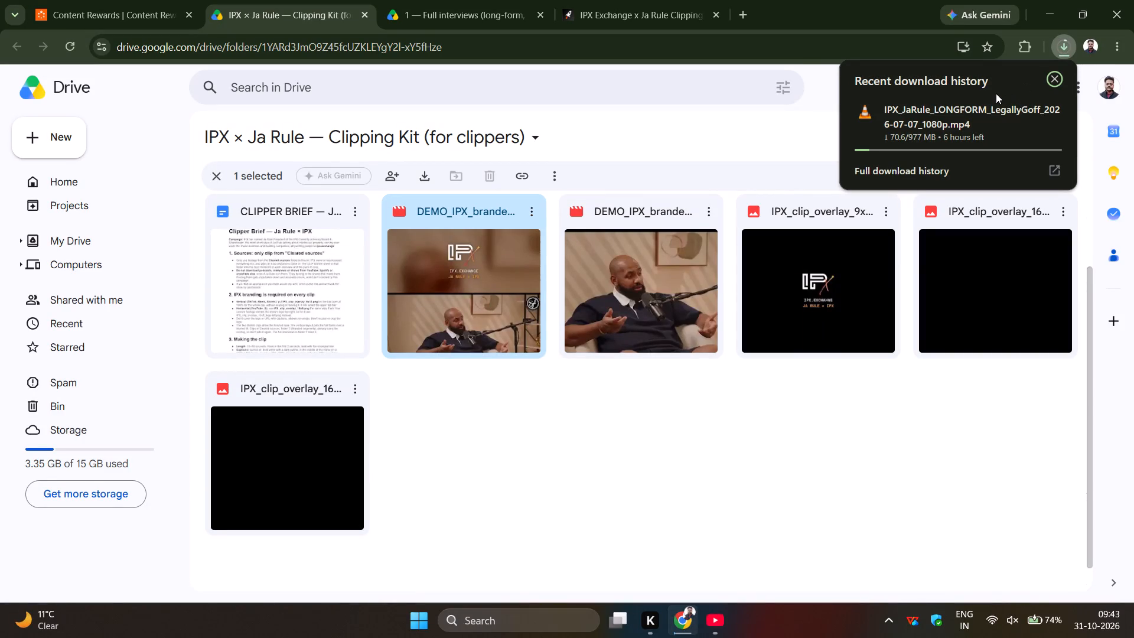
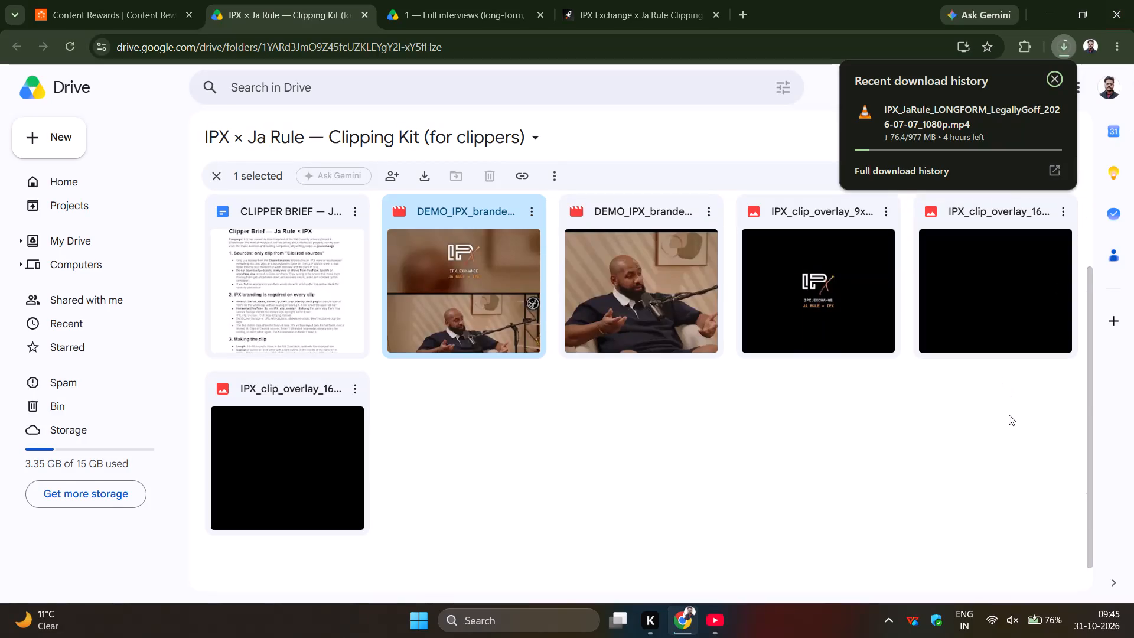
Turn Wi-Fi off and back on to refresh the available networks, and connect to the Infinix SMART 7 network.
left_click(990, 624)
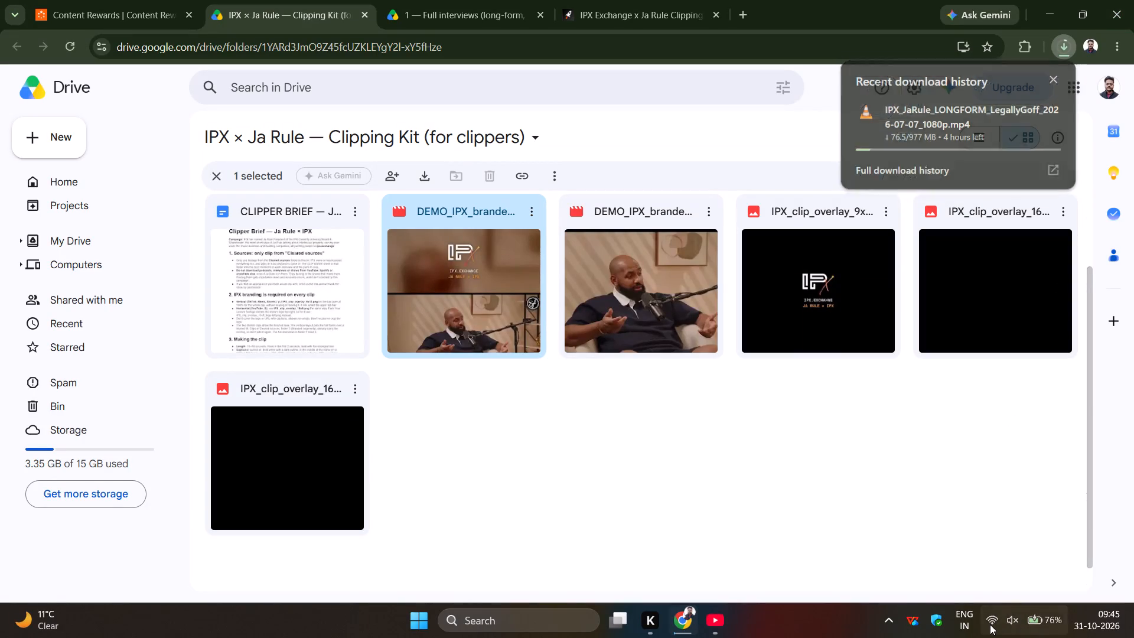
left_click(933, 350)
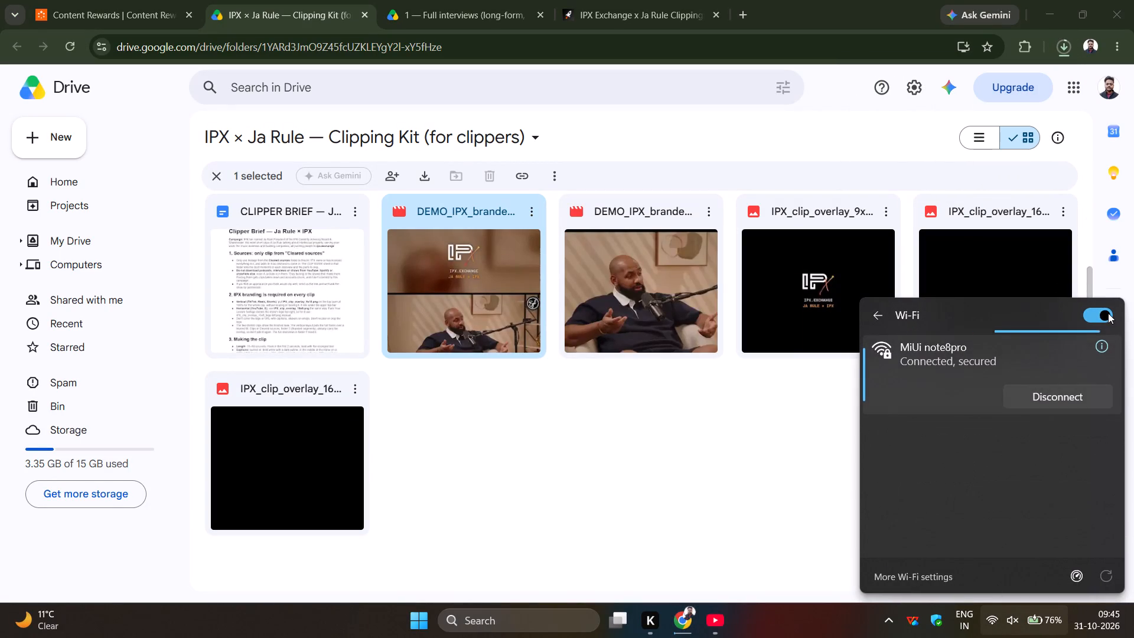
left_click(1108, 313)
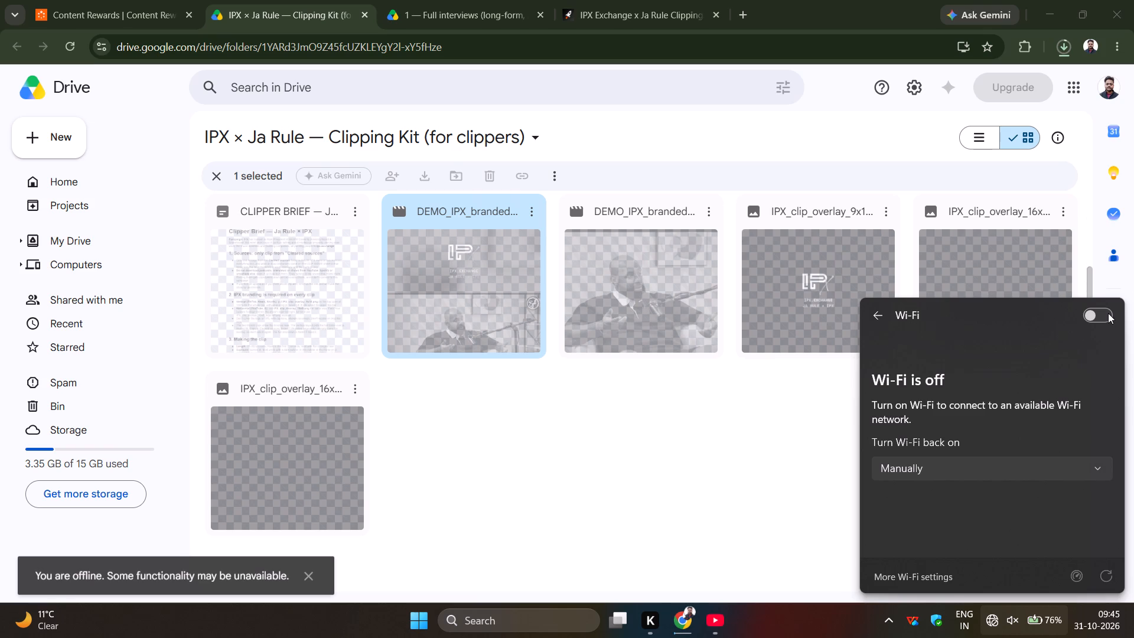
left_click(1102, 320)
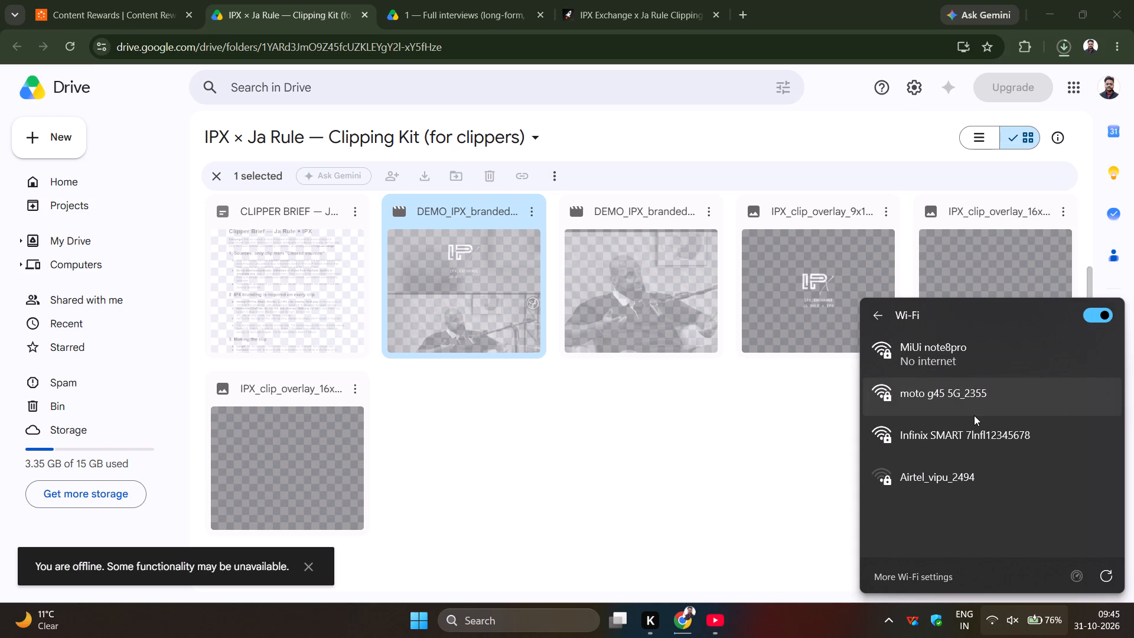
left_click(973, 453)
left_click(1028, 502)
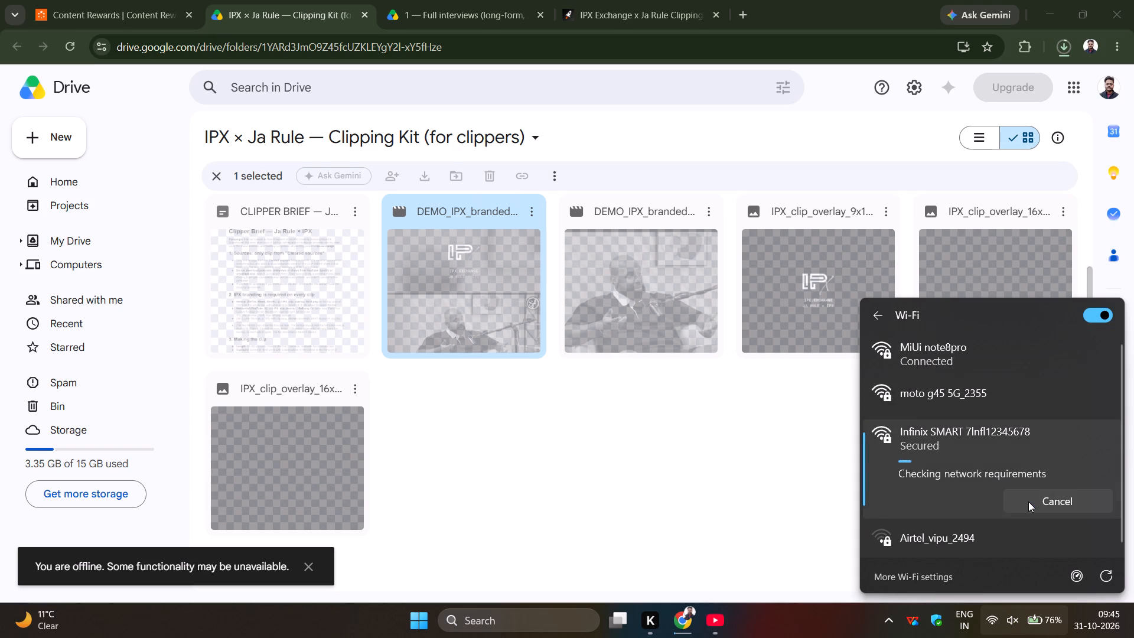
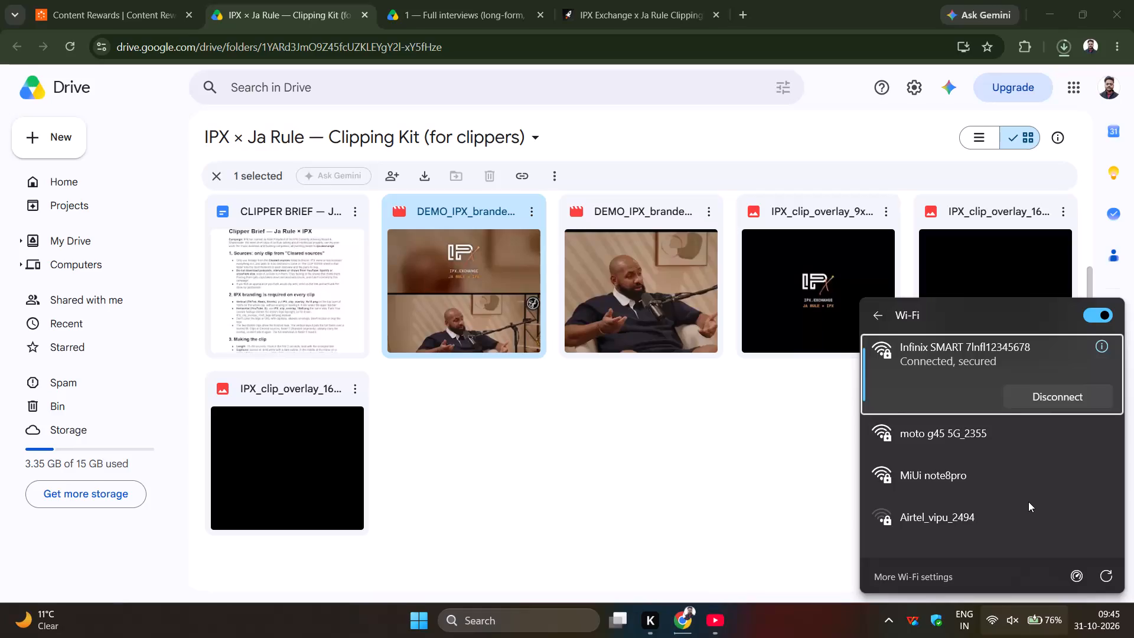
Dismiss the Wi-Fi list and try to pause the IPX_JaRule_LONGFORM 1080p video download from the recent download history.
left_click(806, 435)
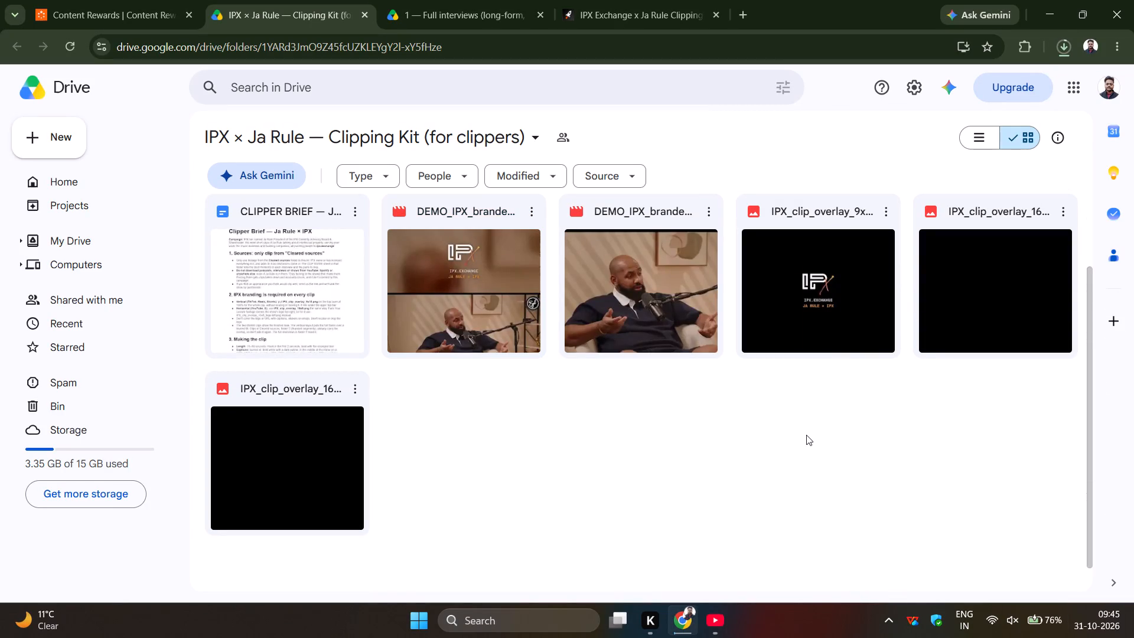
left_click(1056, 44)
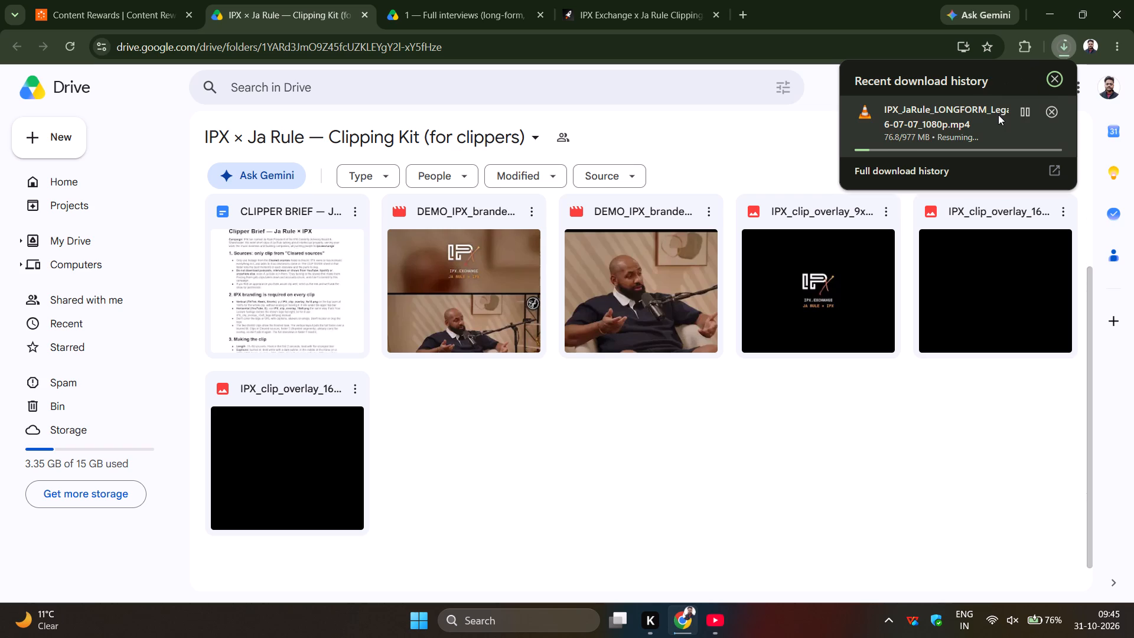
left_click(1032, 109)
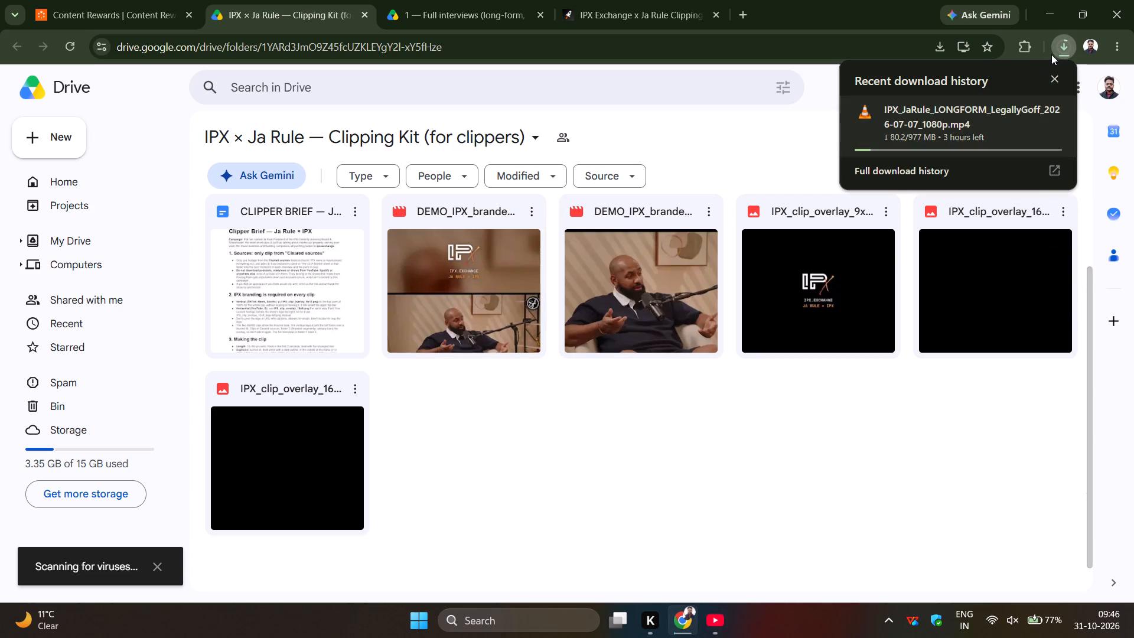
Review the recent download history for the long-form video and the repeated 9x16 overlay files.
left_click(1063, 44)
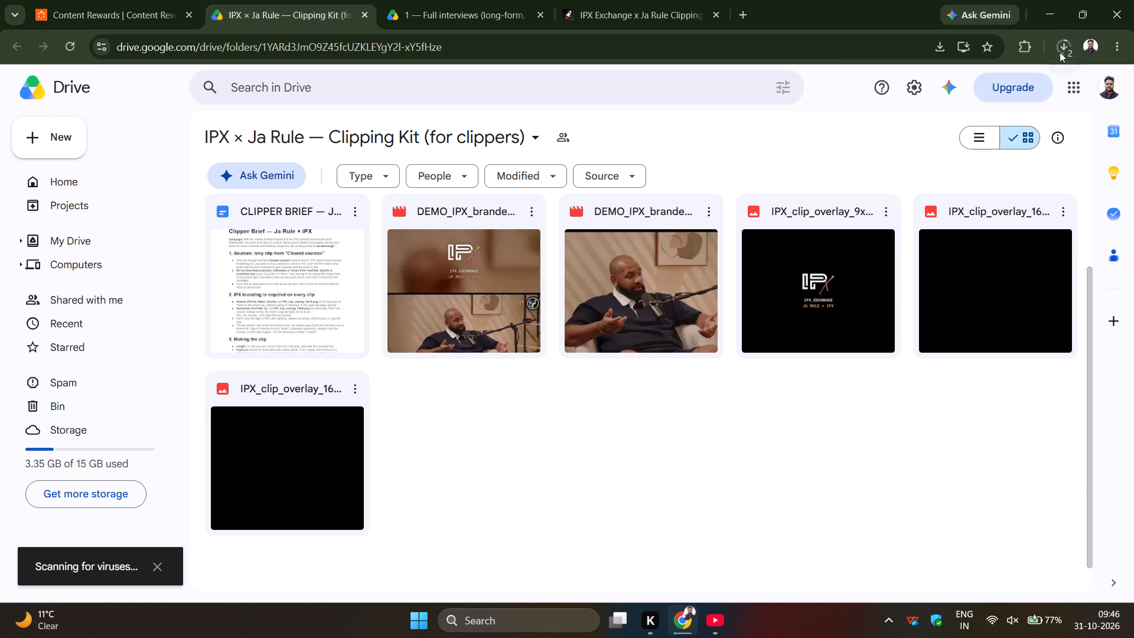
left_click(1064, 45)
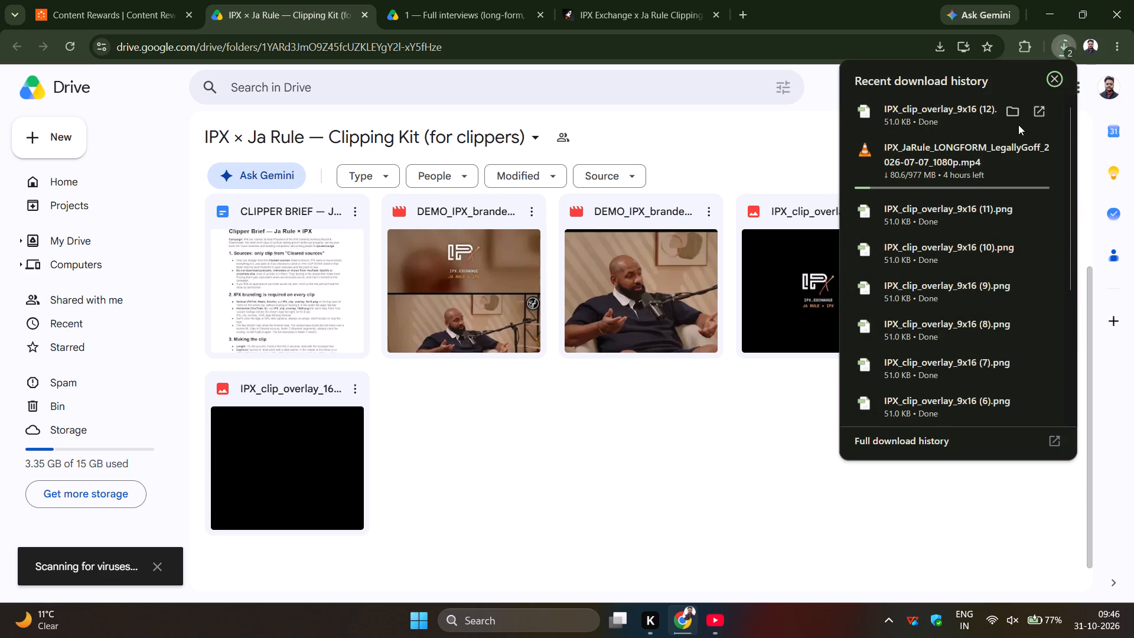
scroll(993, 206, "down", 4)
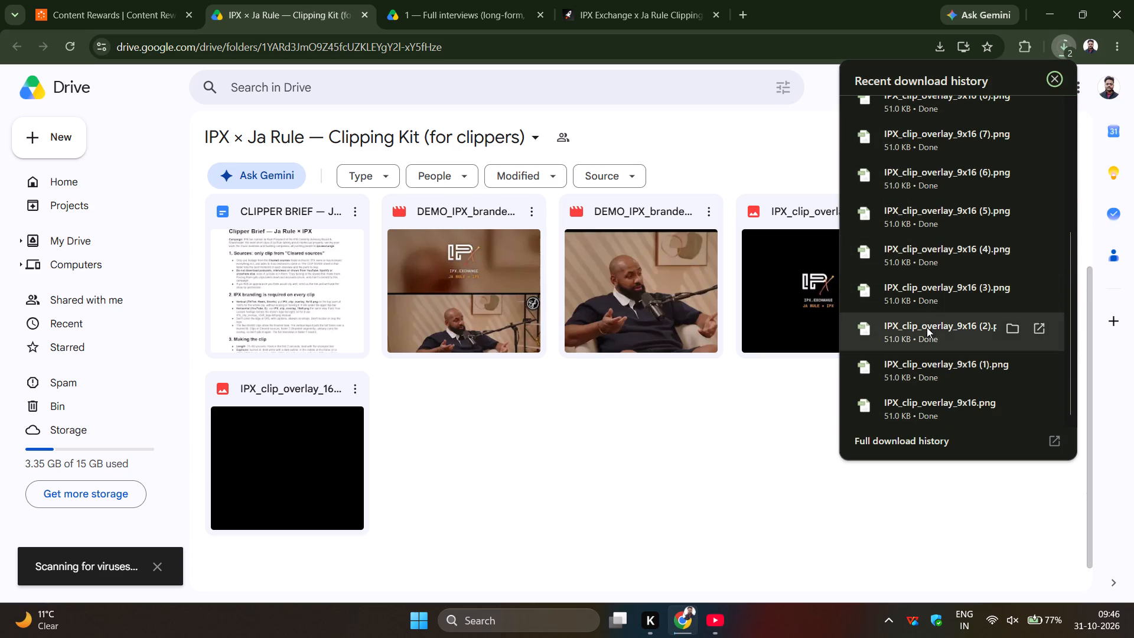
scroll(941, 272, "up", 6)
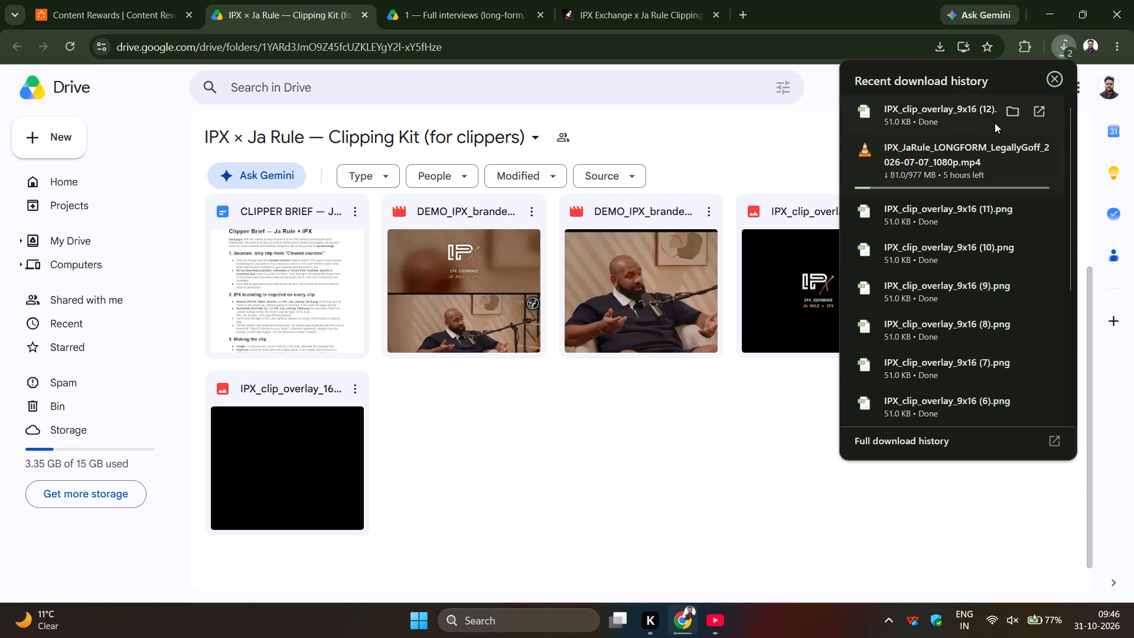
In File Explorer's Downloads folder, delete IPX_clip_overlay_9x16 and its numbered copies (1) through (13), and return to the browser.
left_click(1008, 114)
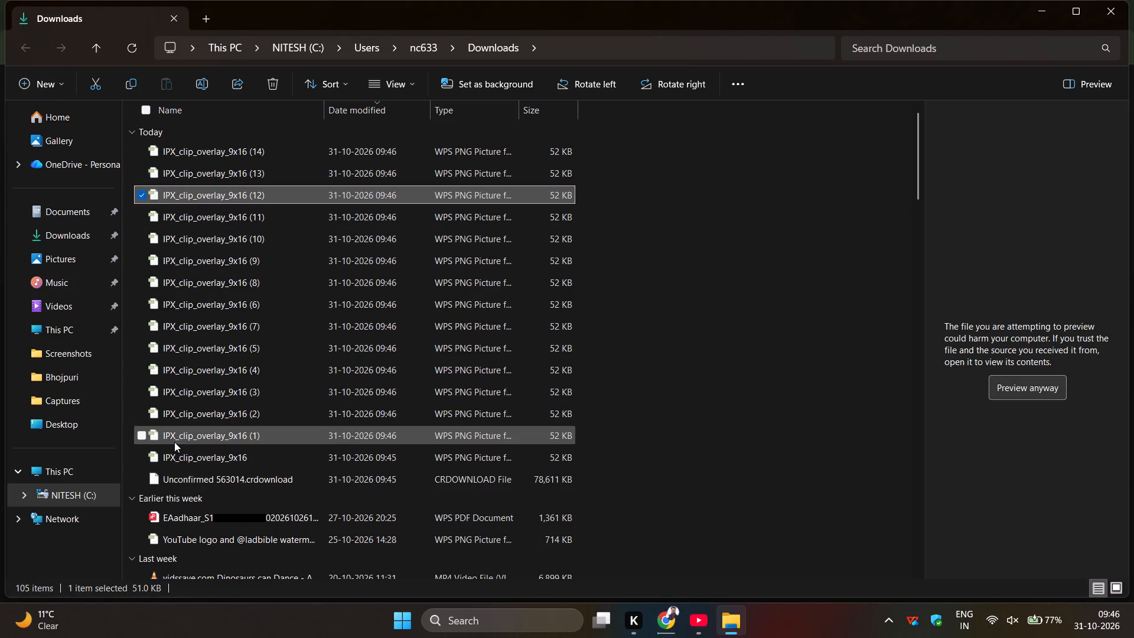
left_click(141, 453)
left_click(140, 431)
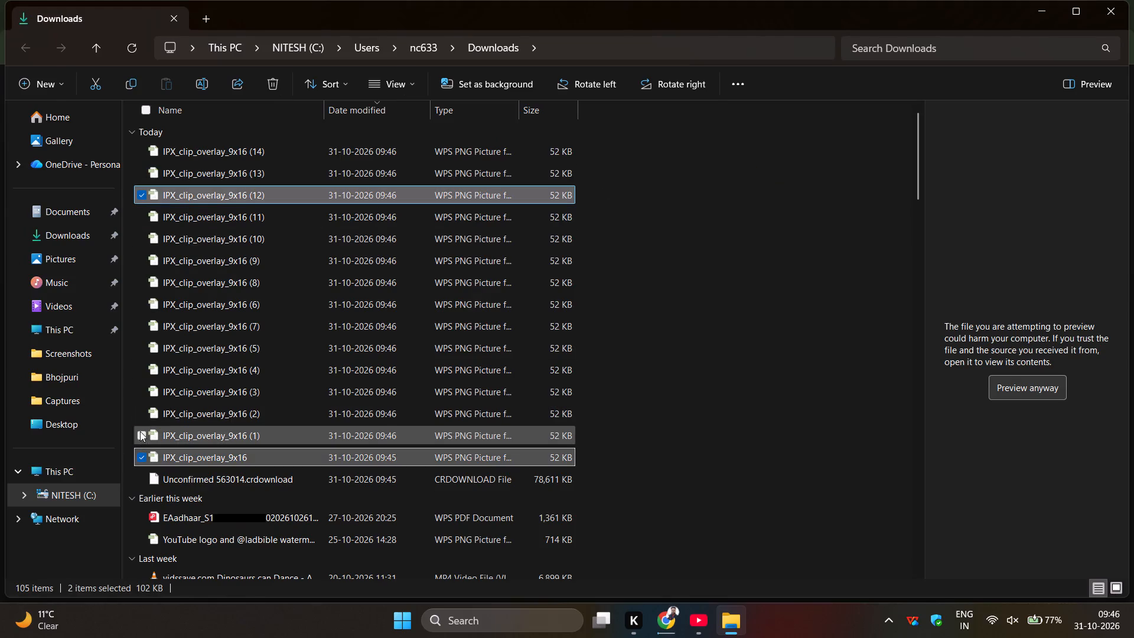
left_click(140, 410)
left_click(141, 391)
left_click(140, 368)
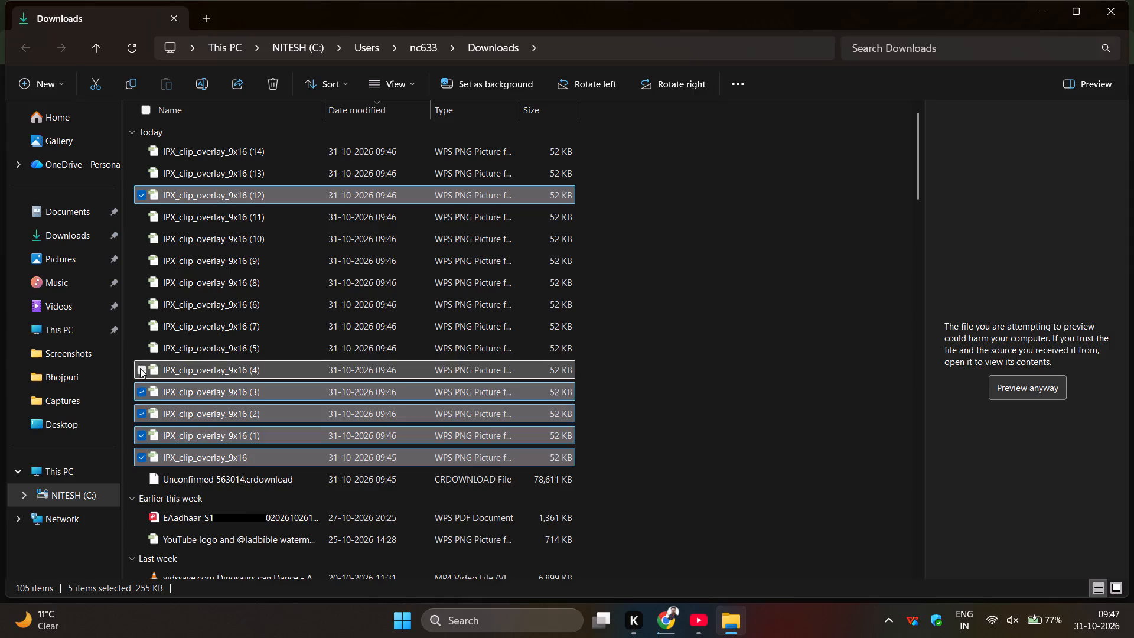
left_click(142, 348)
left_click(138, 324)
left_click(144, 304)
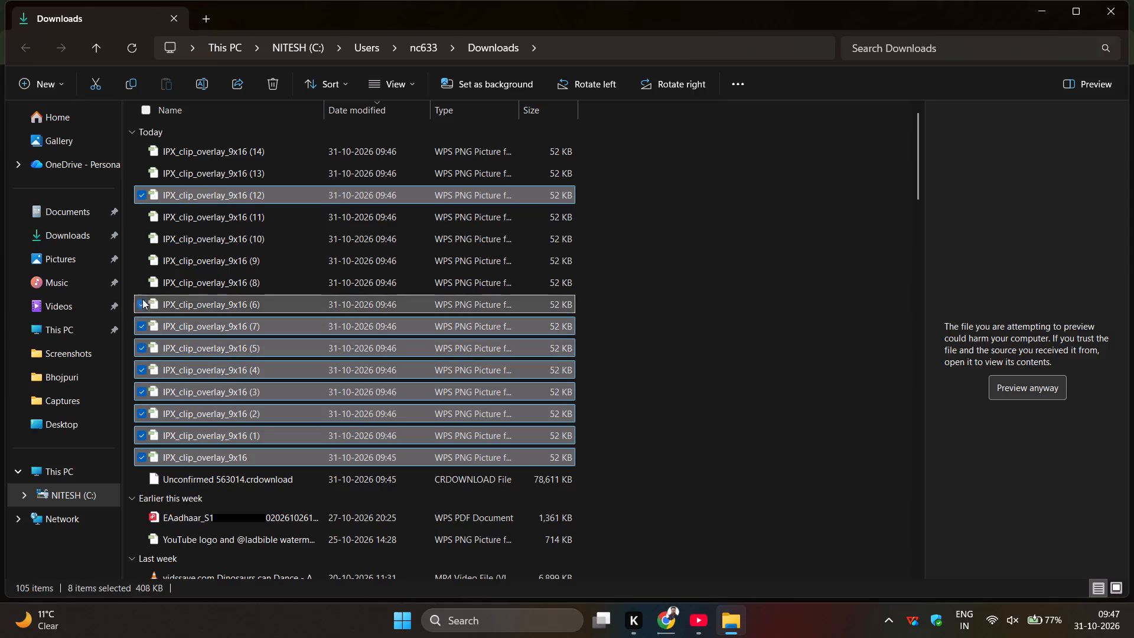
left_click(142, 285)
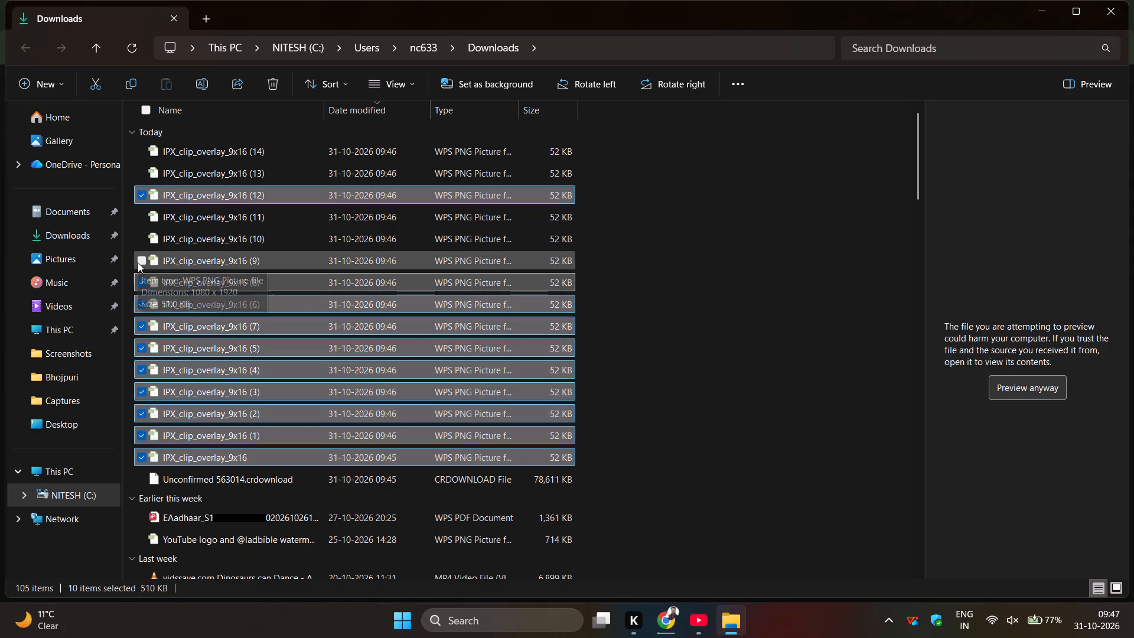
left_click(142, 258)
left_click(144, 240)
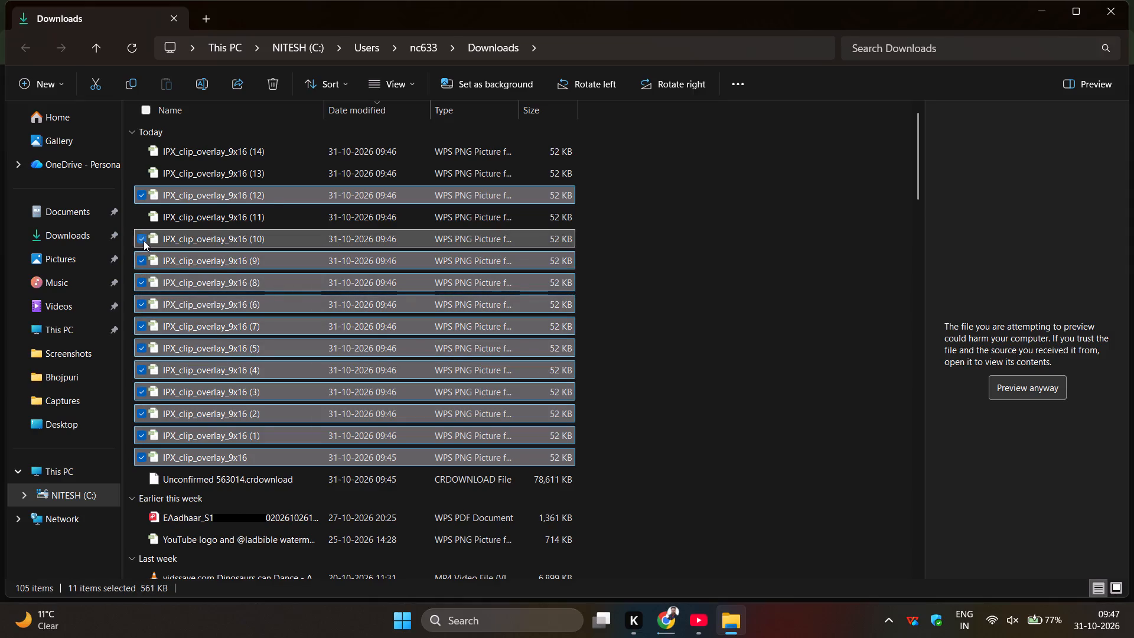
left_click(140, 220)
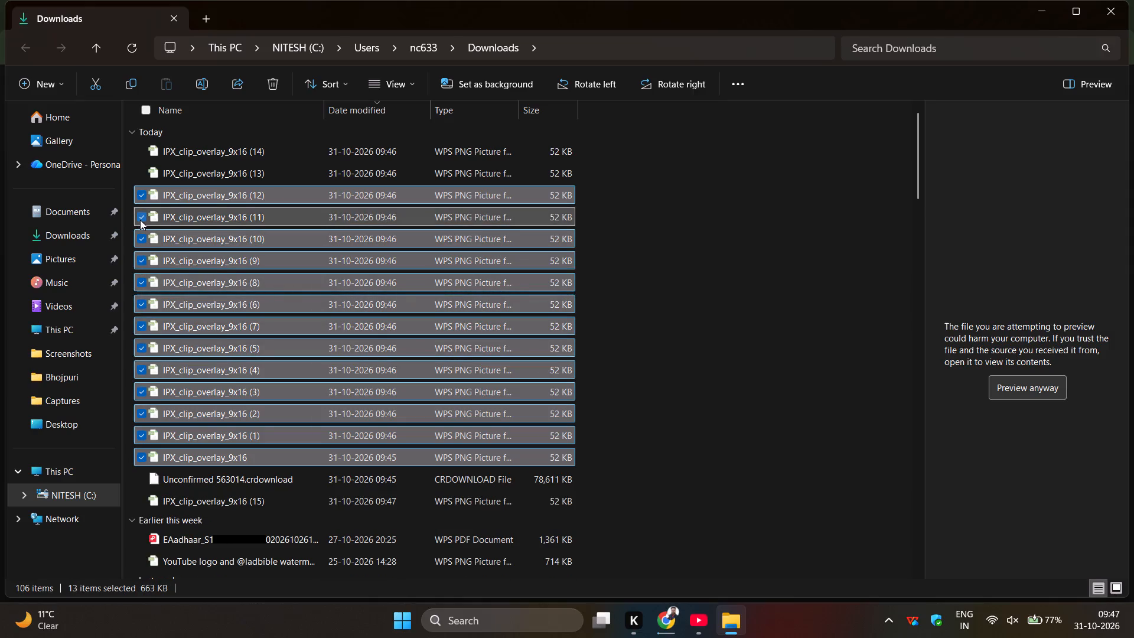
left_click(143, 172)
left_click(270, 90)
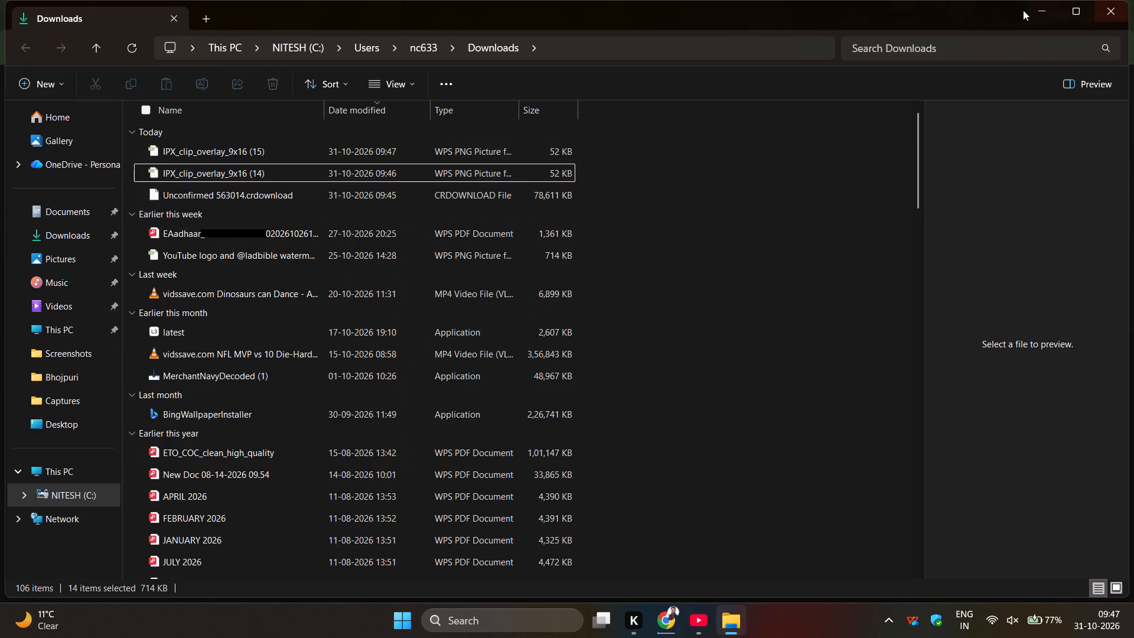
left_click(1038, 7)
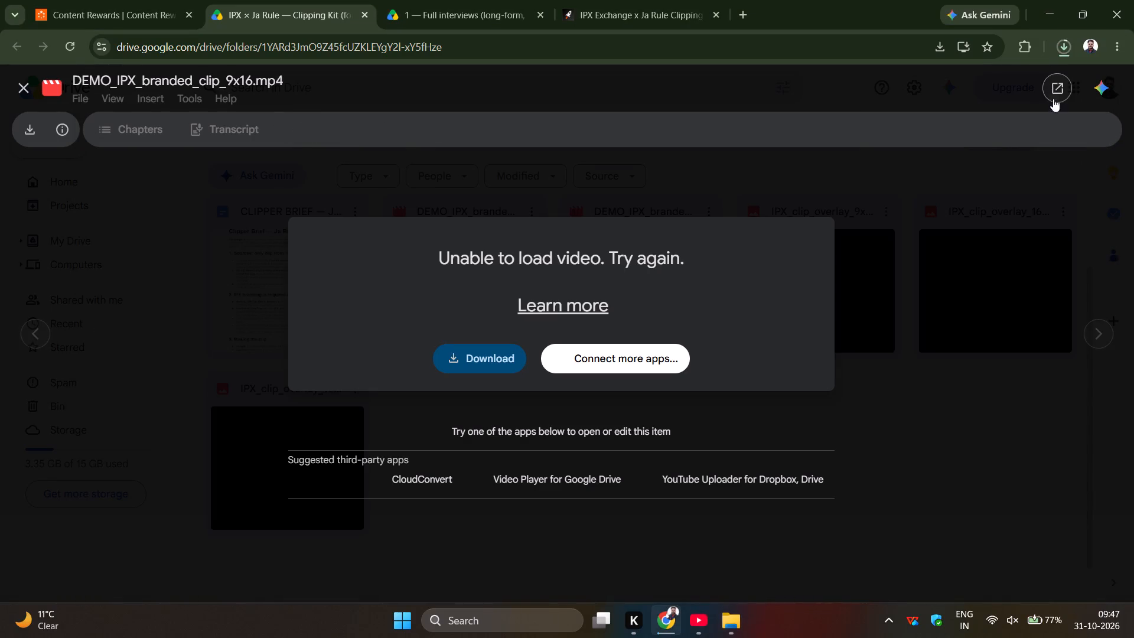
Check the download progress of the long-form Ja Rule source video again.
left_click(1060, 54)
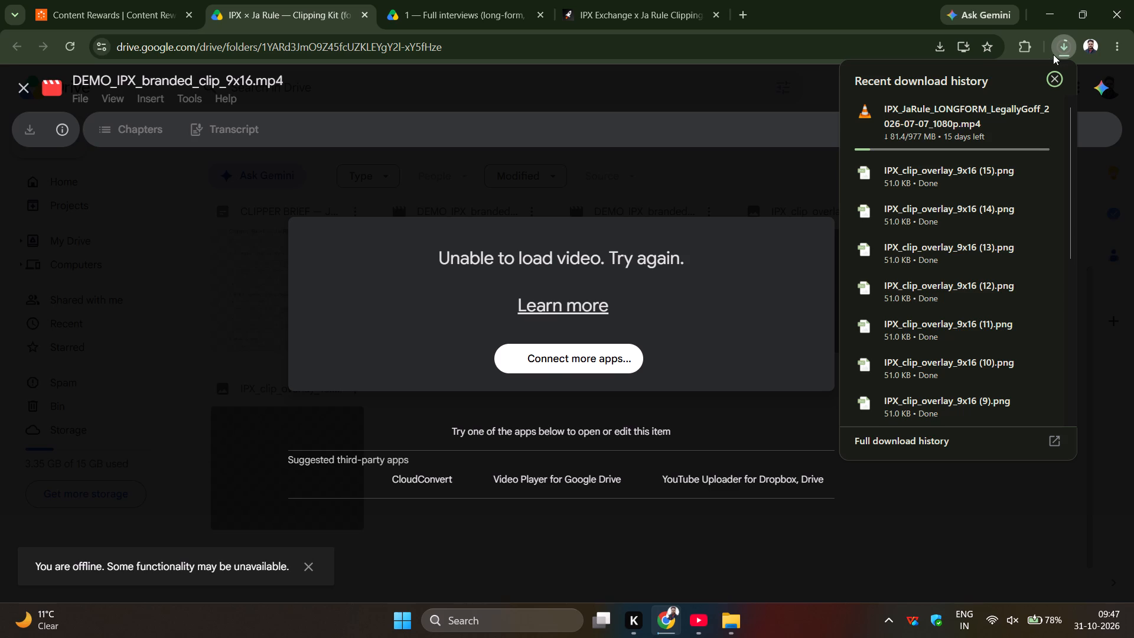
Dismiss the recent download history to return to the Clipping Kit video preview.
left_click(823, 9)
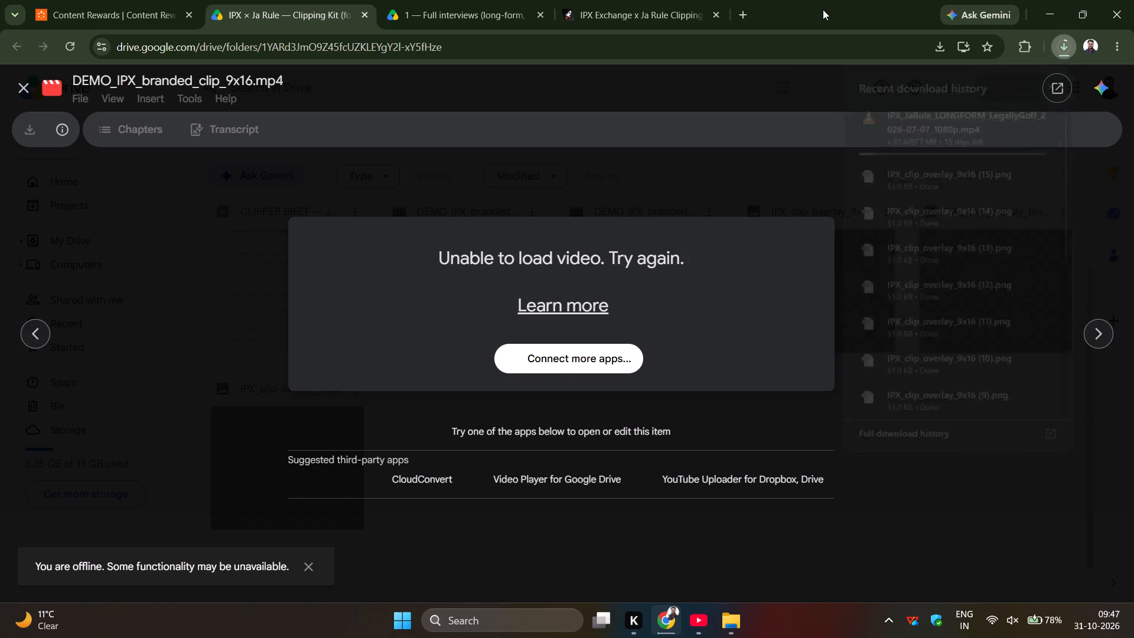
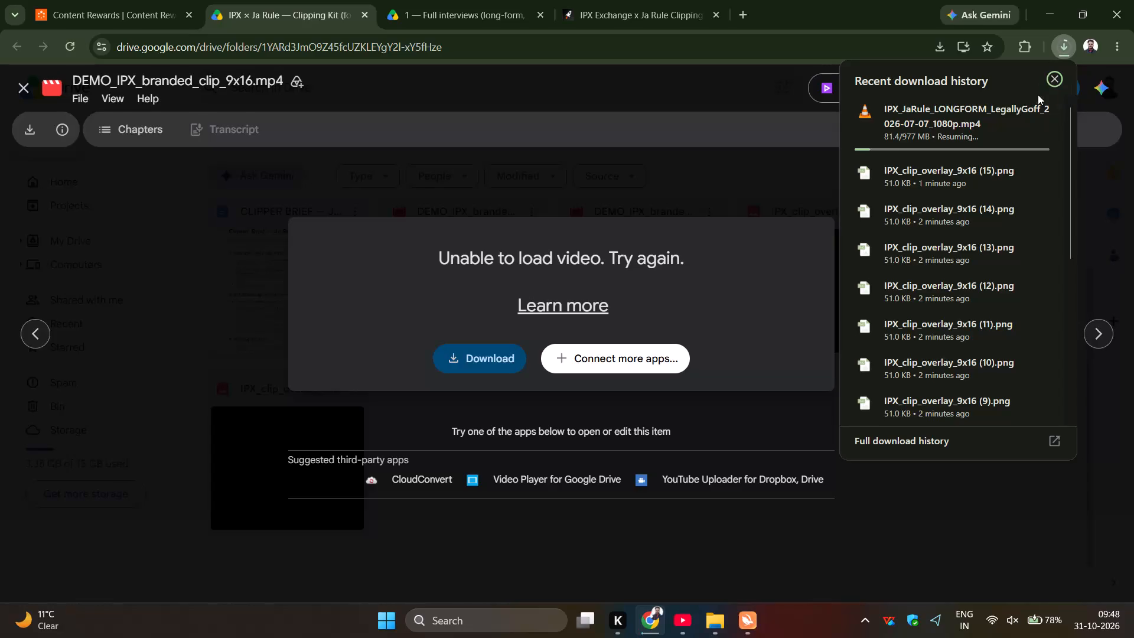
Pause the long-form Ja Rule interview download and close the preview of DEMO_IPX_branded_clip_9x16.mp4 to return to the Clipping Kit folder.
left_click(1016, 108)
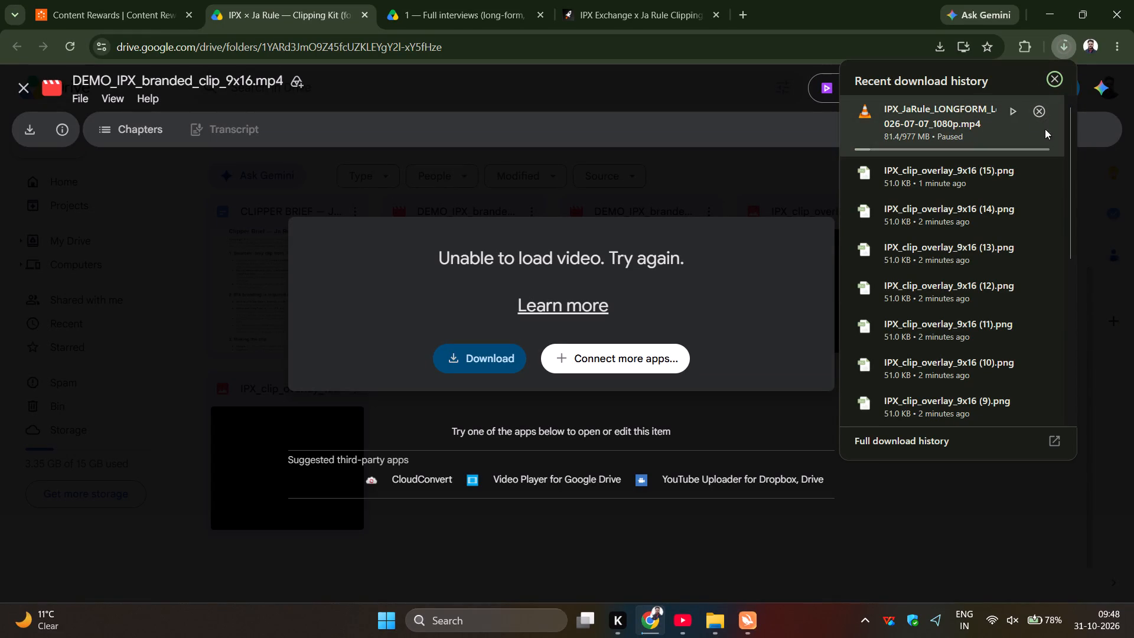
left_click(1093, 160)
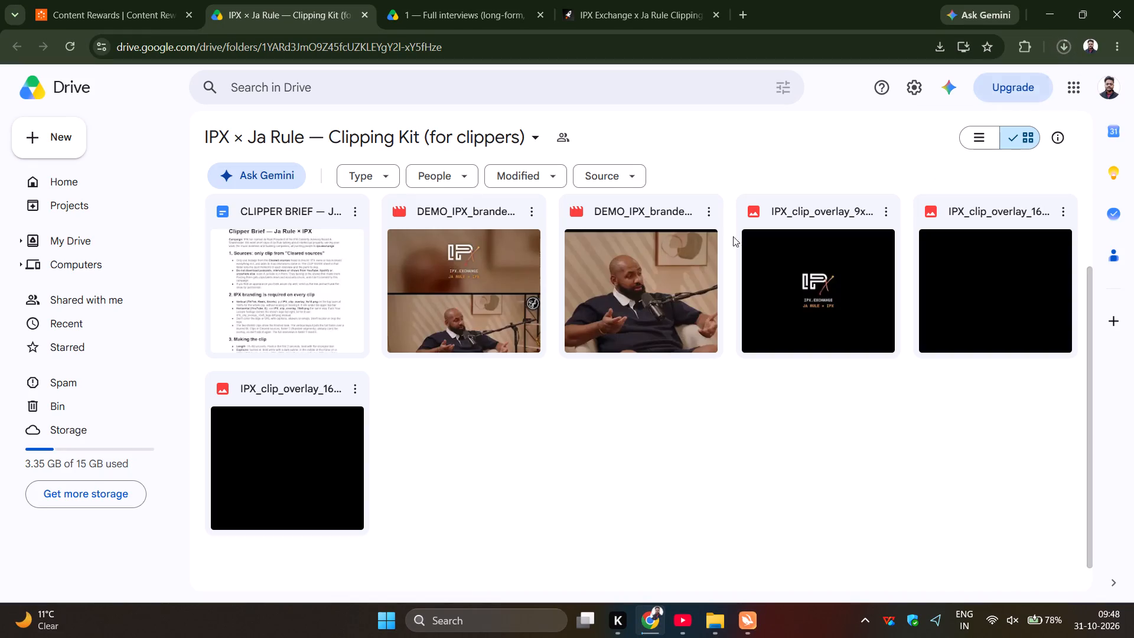
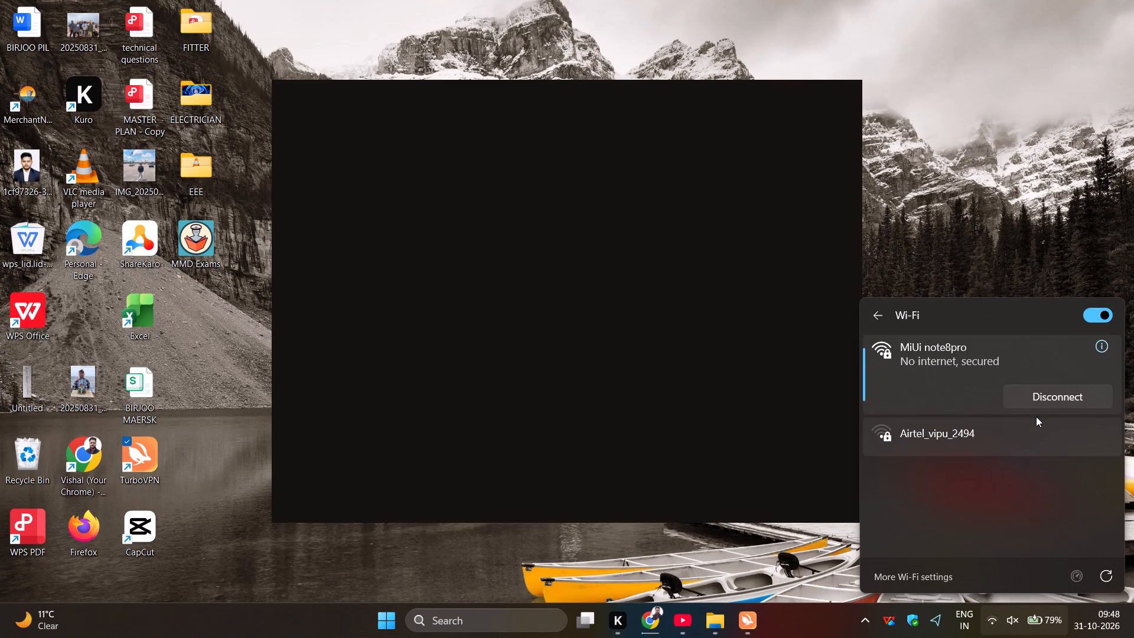
Close the Wi-Fi network list and return to the desktop.
left_click(1003, 237)
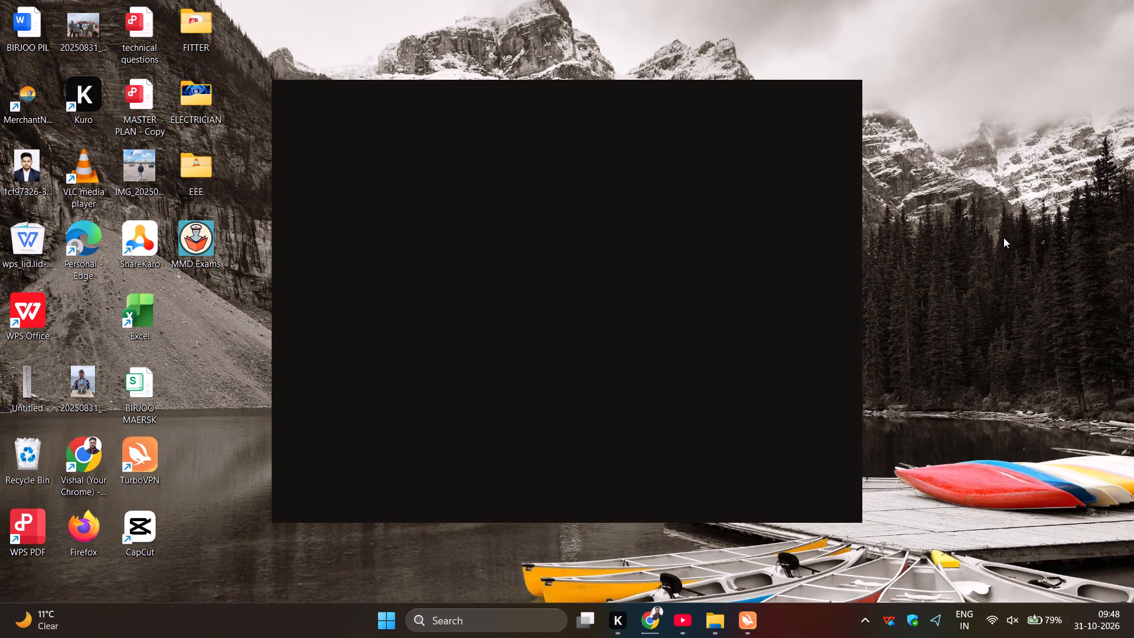
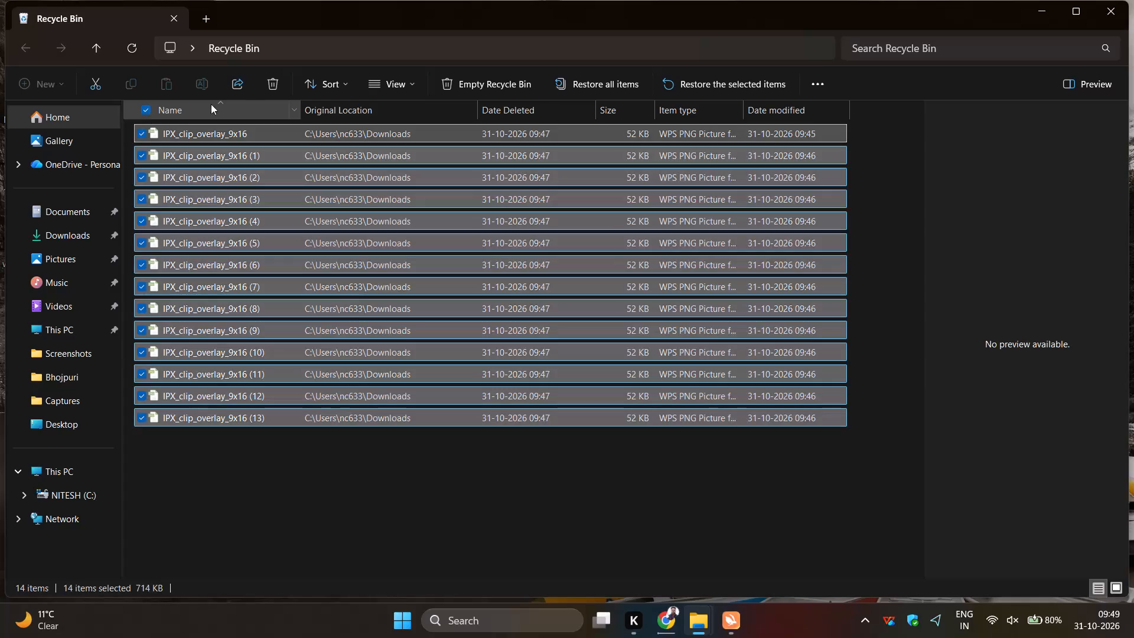
Permanently delete IPX_clip_overlay_9x16 and its numbered copies (1) through (13) from the Recycle Bin.
left_click(265, 86)
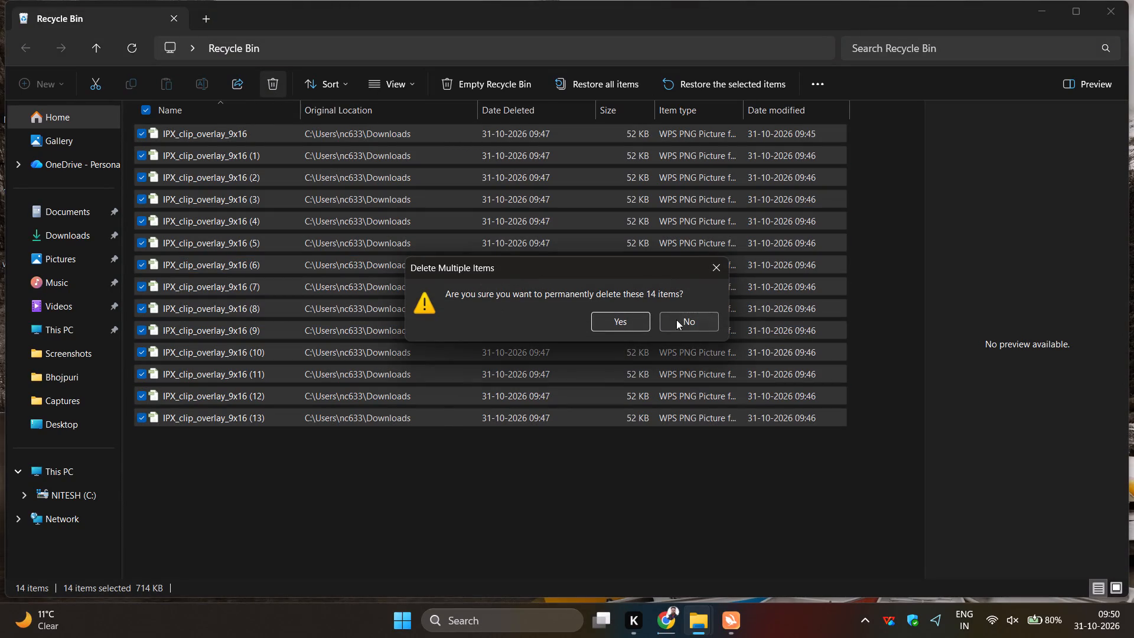
left_click(634, 325)
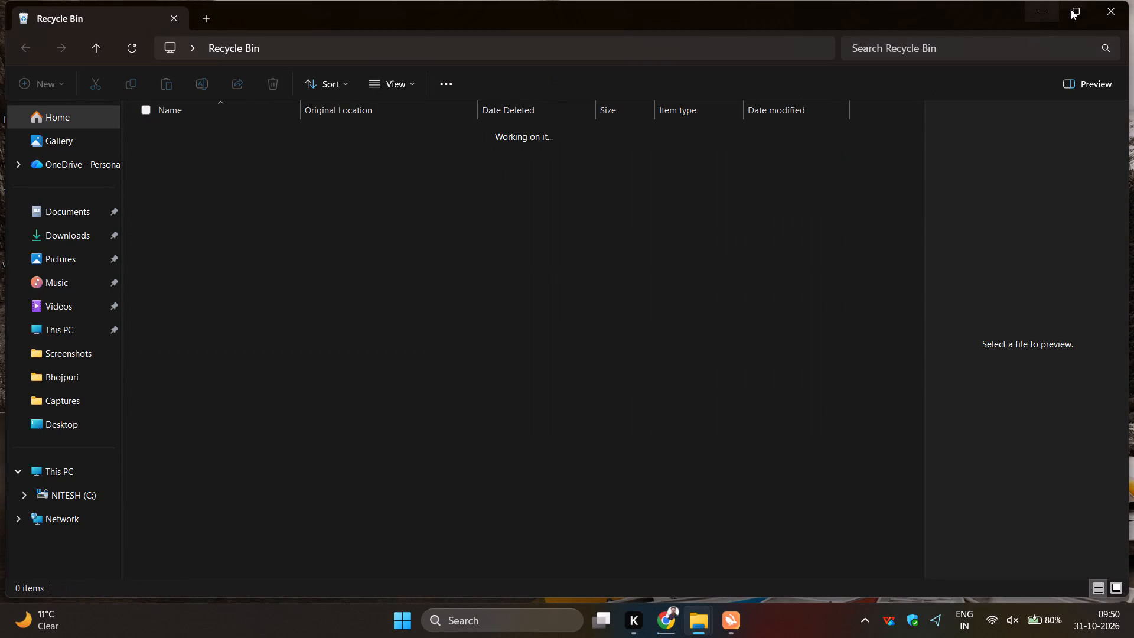
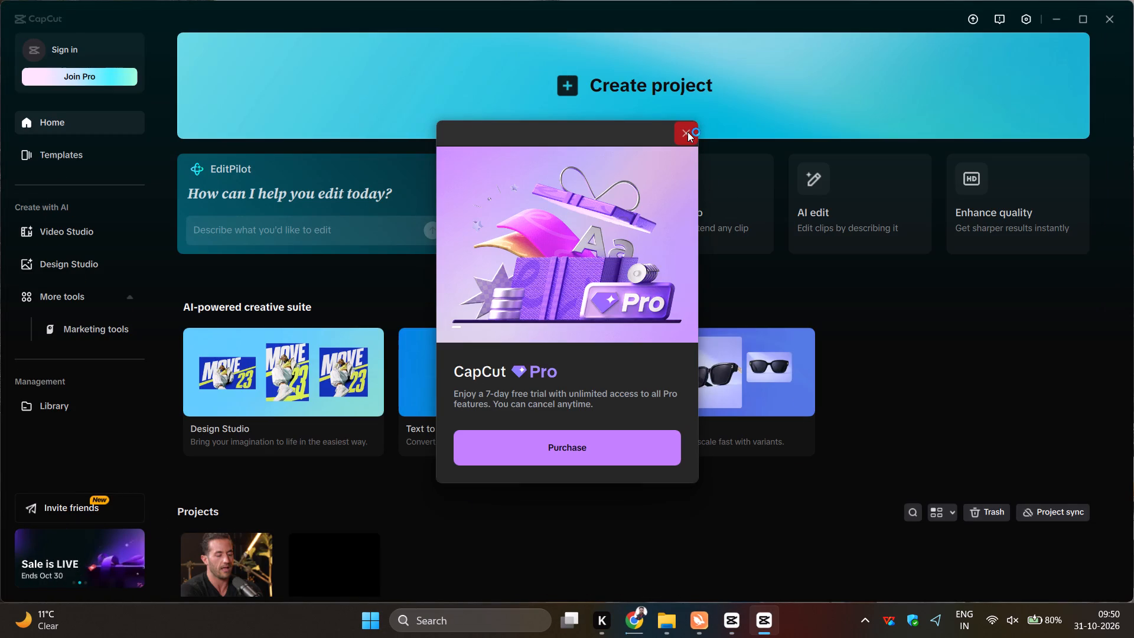
In CapCut, dismiss the Pro trial offer and move the existing projects 1027 (1) and 1027 to the trash.
left_click(687, 132)
scroll(652, 165, "down", 7)
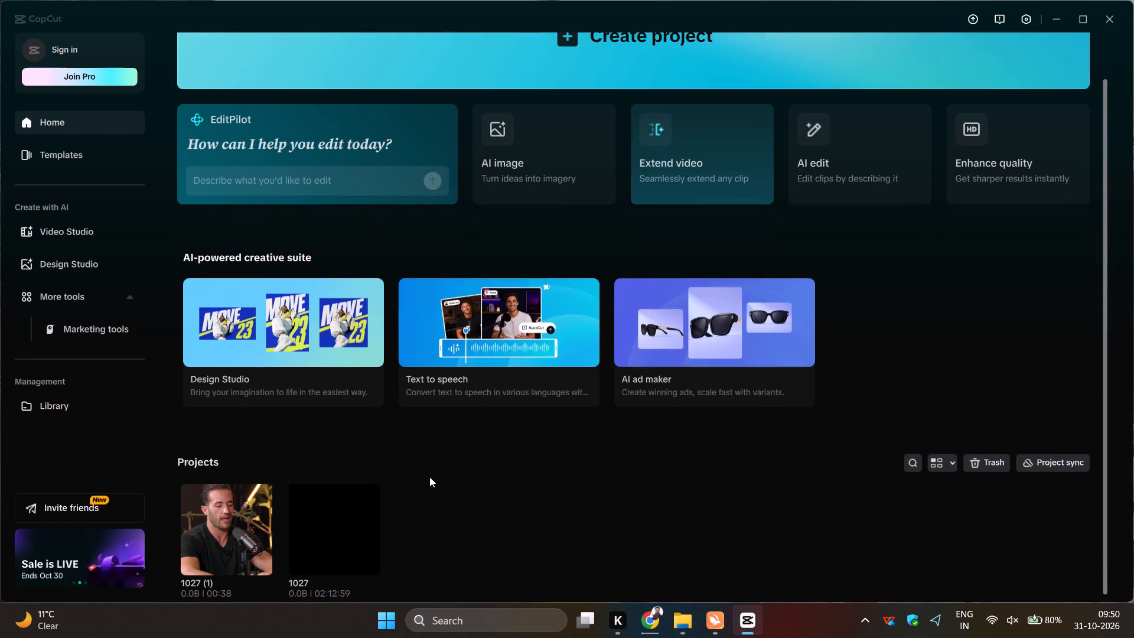
left_click(265, 563)
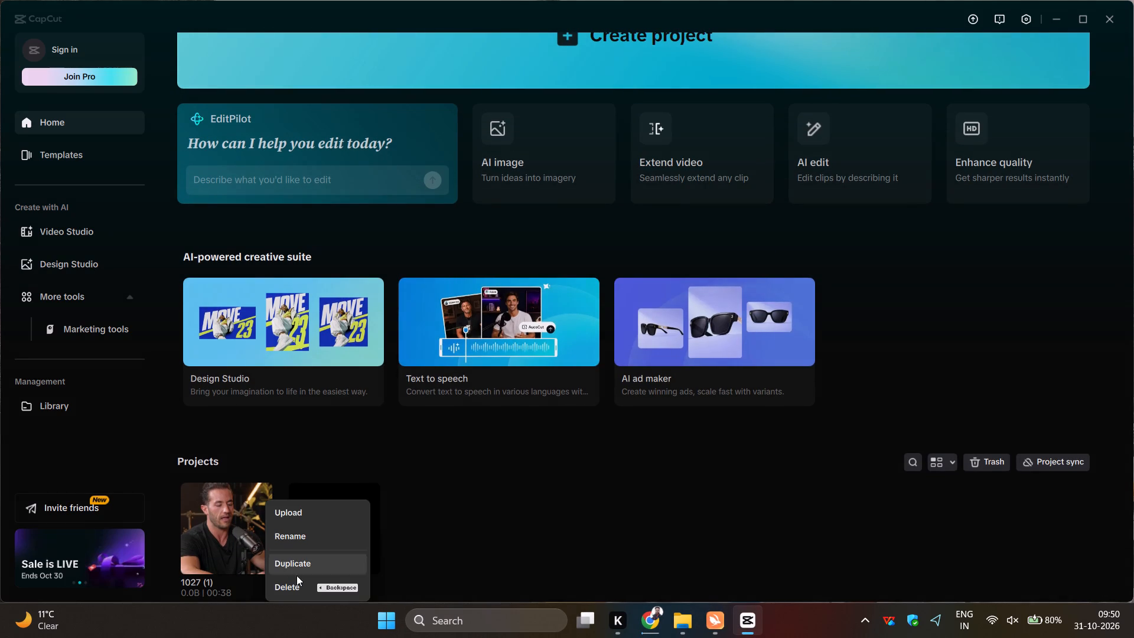
left_click(296, 581)
left_click(533, 354)
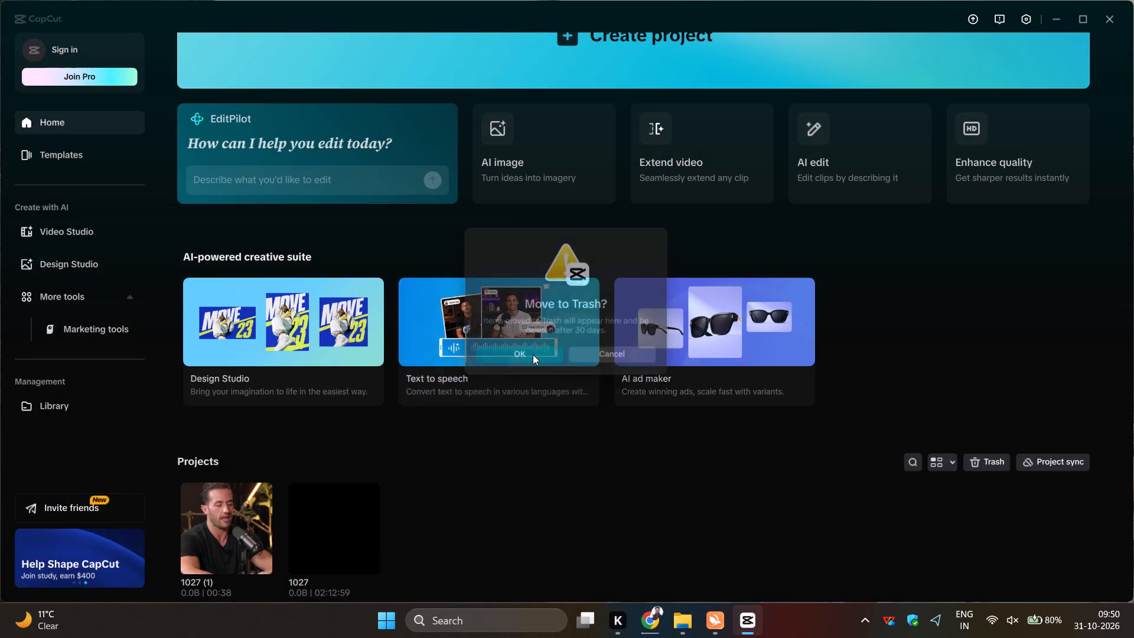
left_click(263, 562)
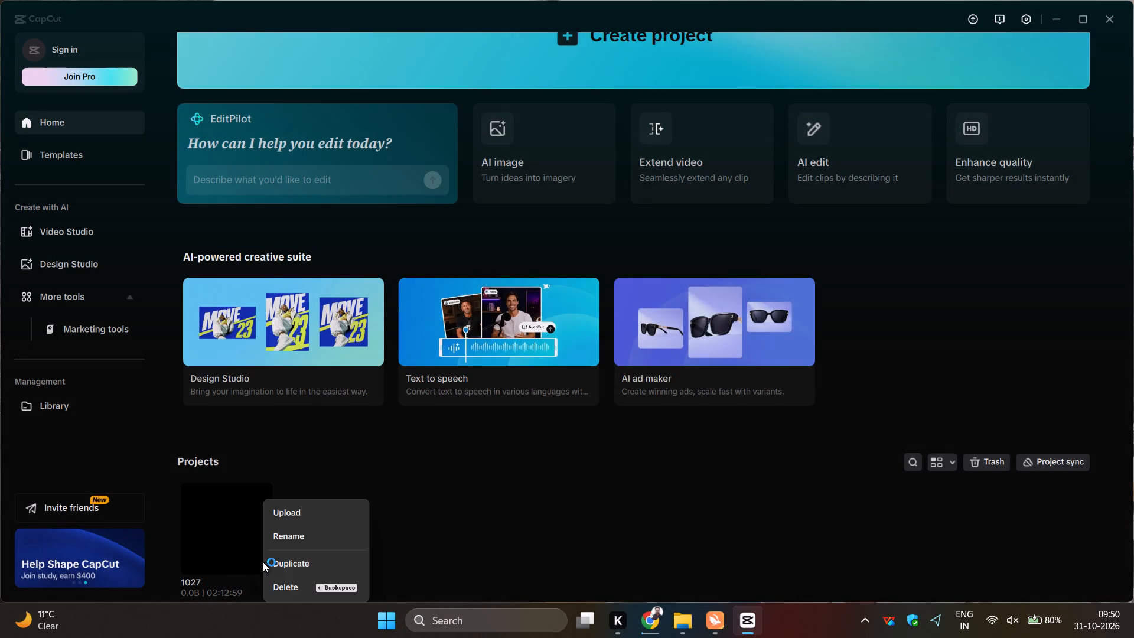
left_click(288, 583)
left_click(522, 359)
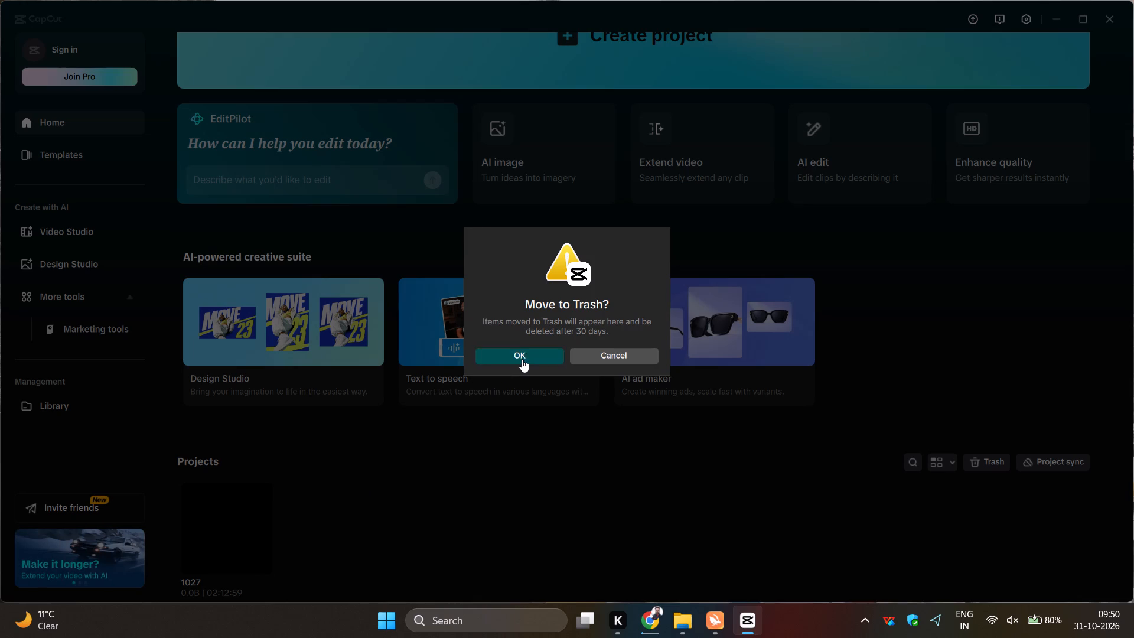
scroll(396, 479, "up", 10)
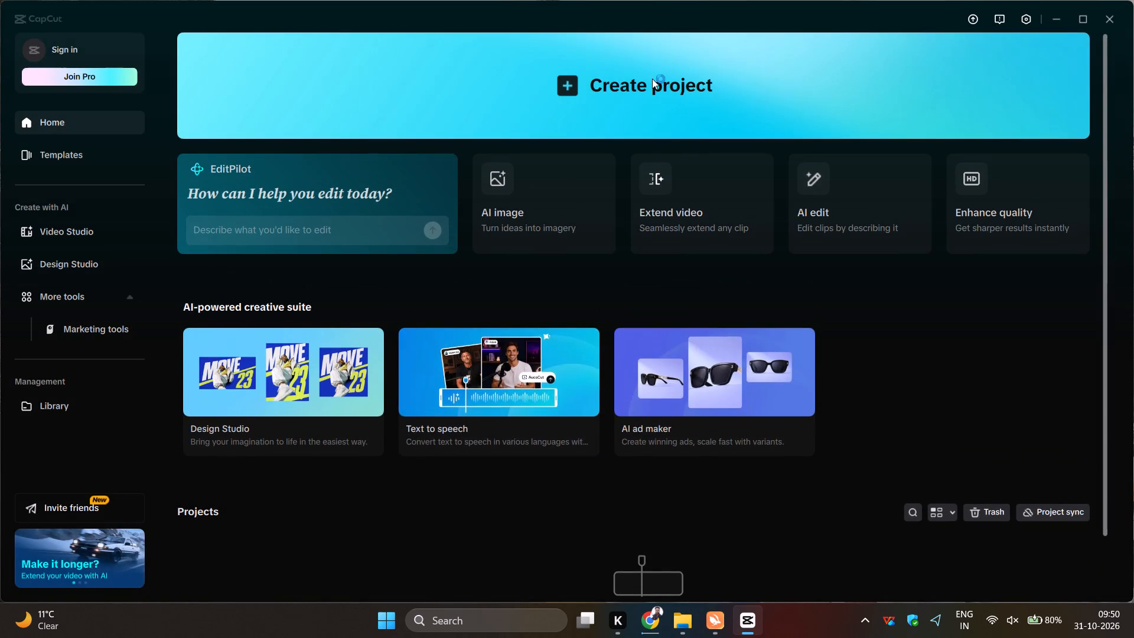
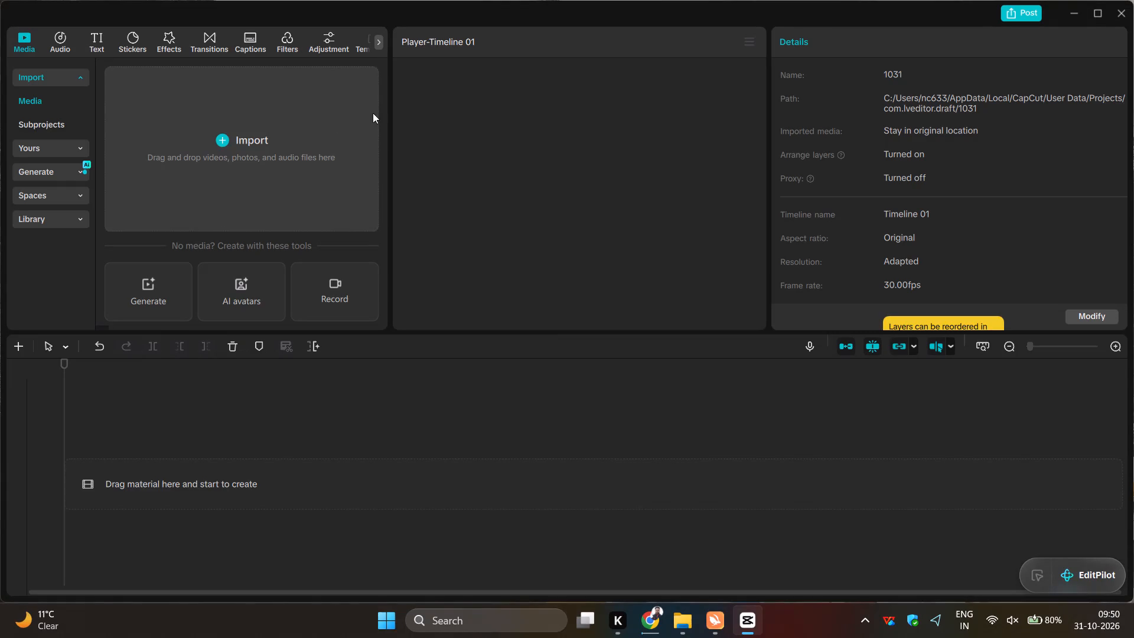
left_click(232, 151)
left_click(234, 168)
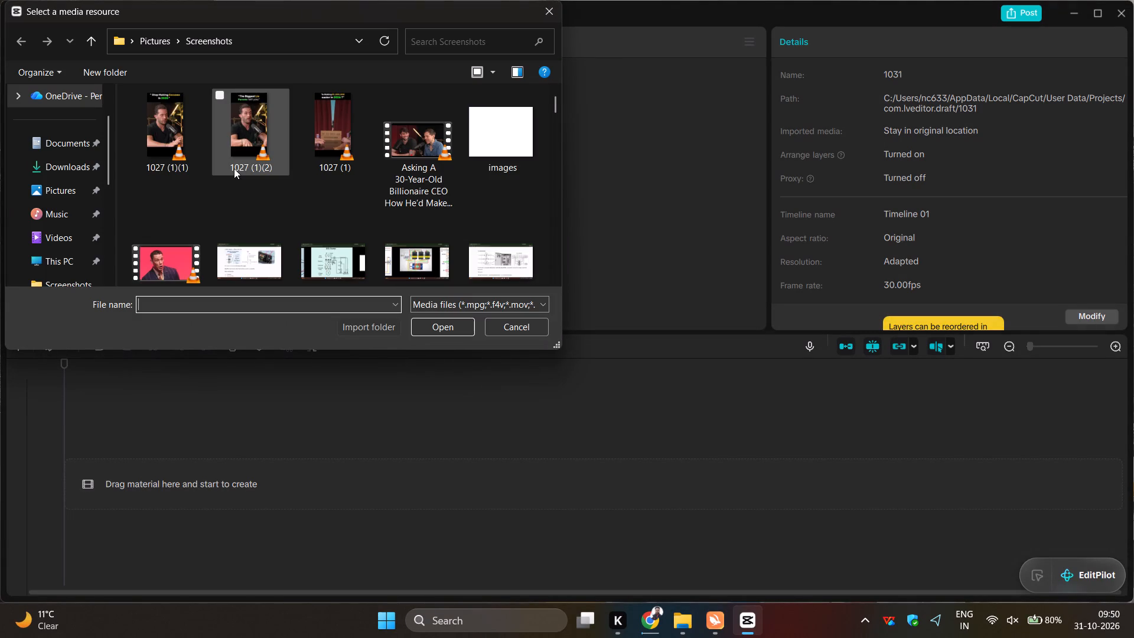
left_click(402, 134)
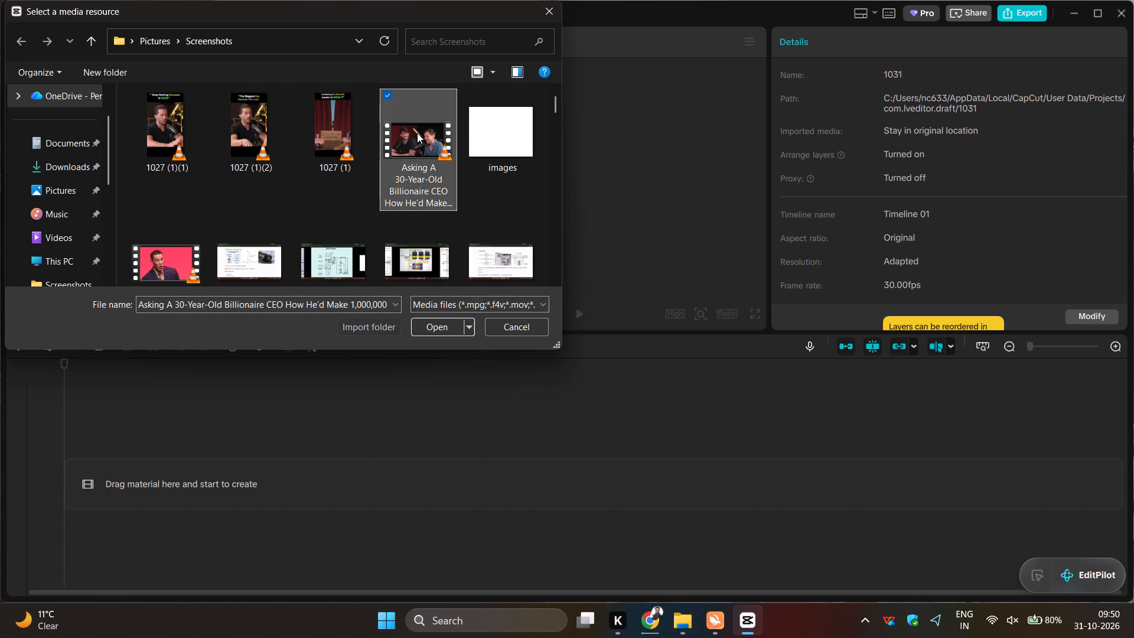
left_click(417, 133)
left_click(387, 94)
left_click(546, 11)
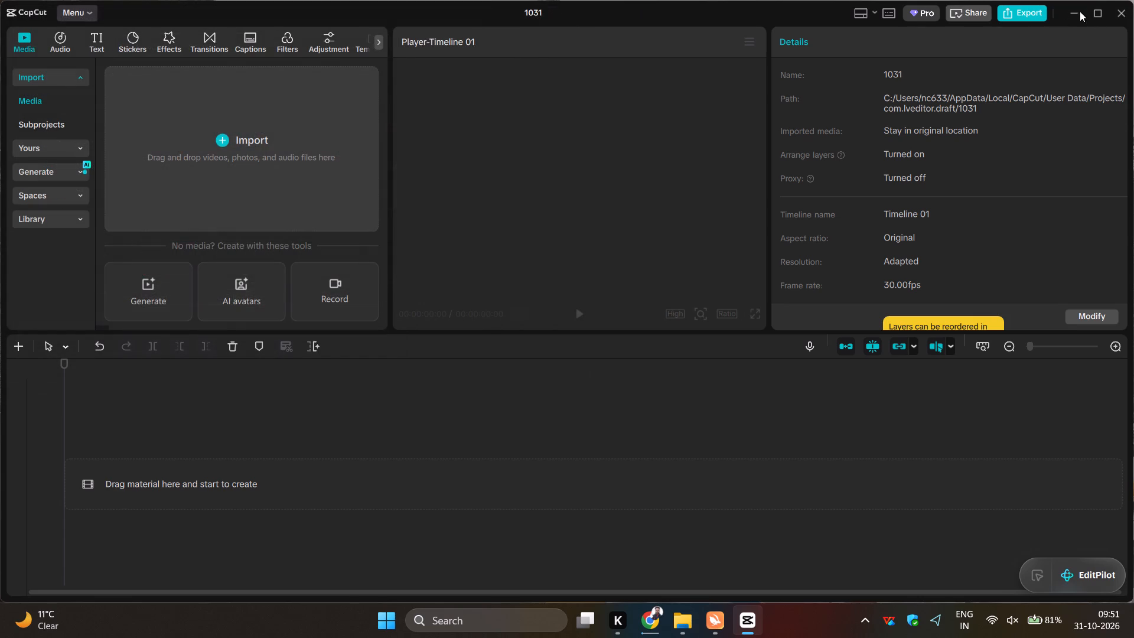
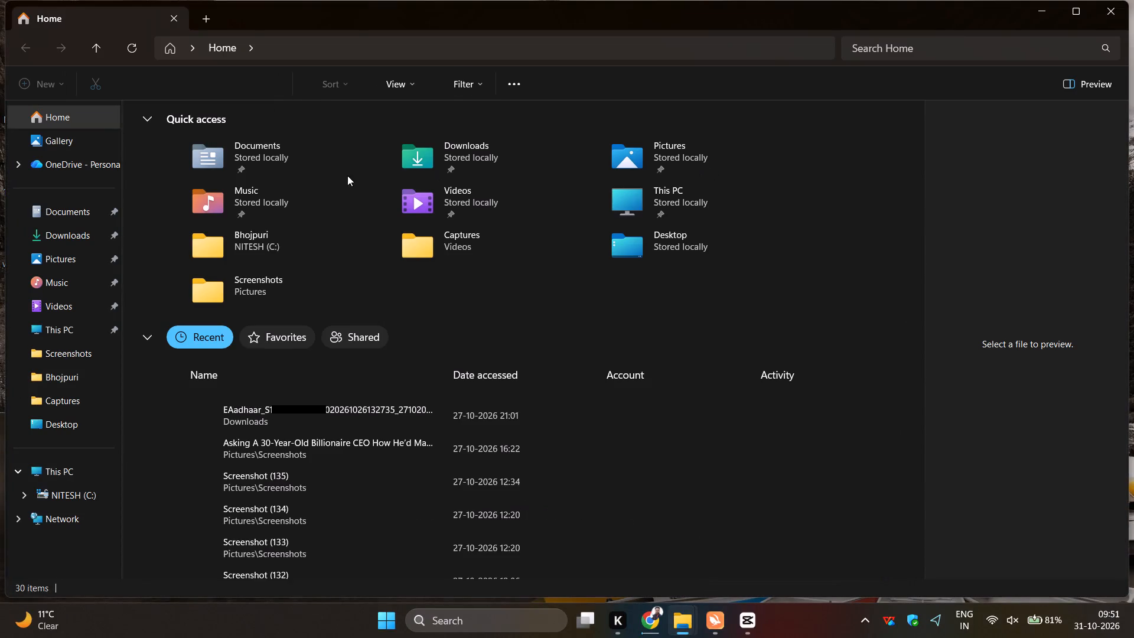
Delete the three video files 1027 (1)(1), 1027 (1)(2) and 1027 (1) from the Screenshots folder in Pictures.
double_click(256, 288)
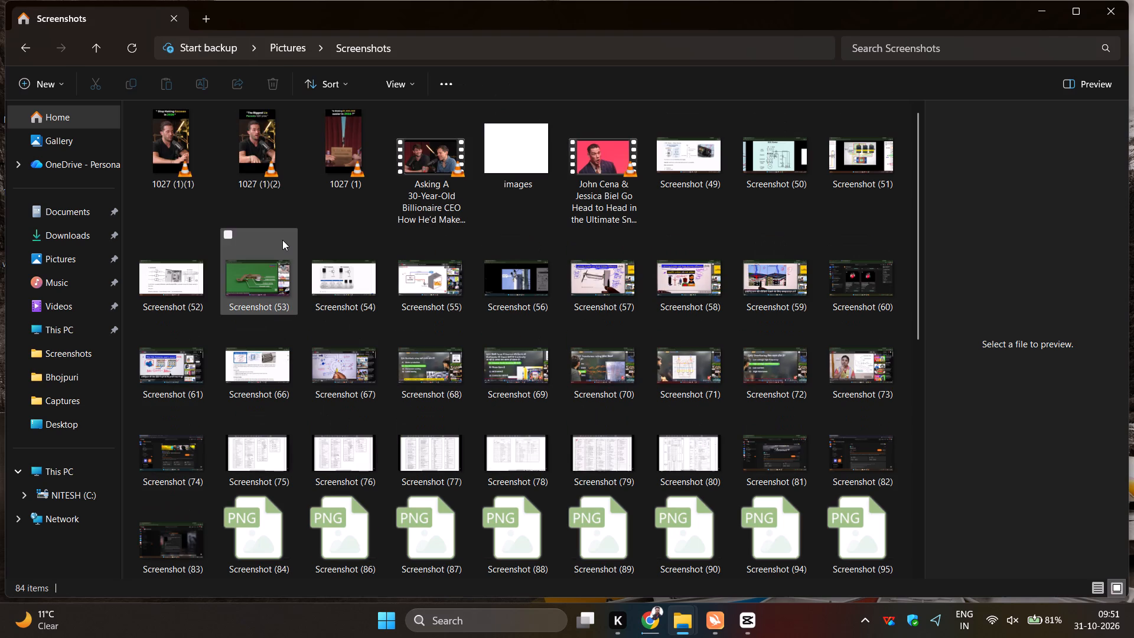
left_click(168, 132)
left_click(227, 108)
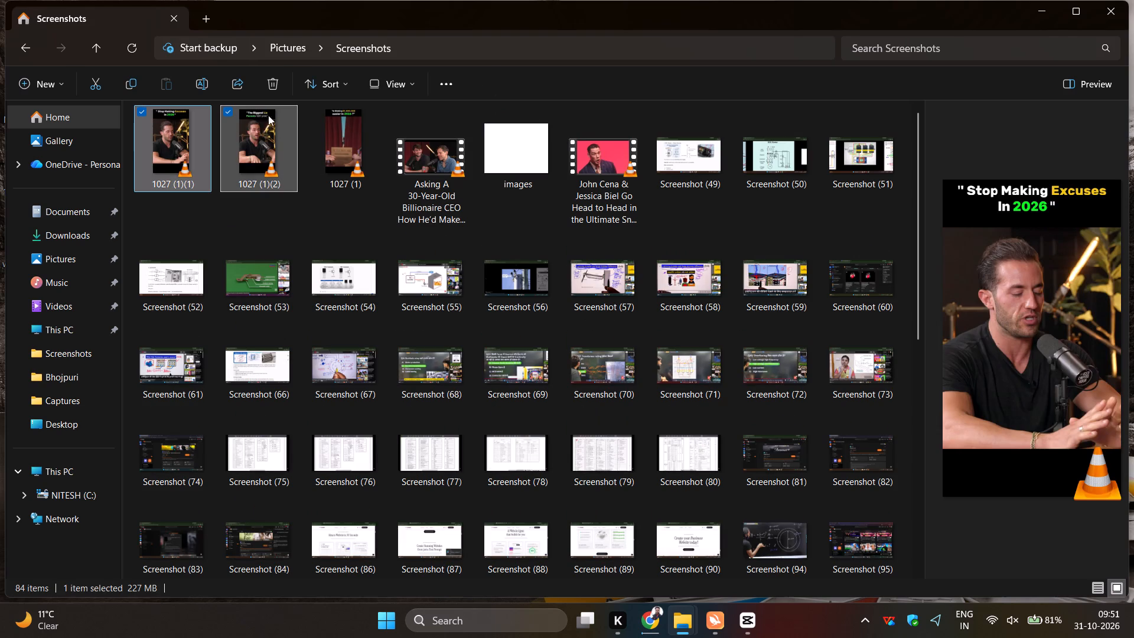
left_click(315, 109)
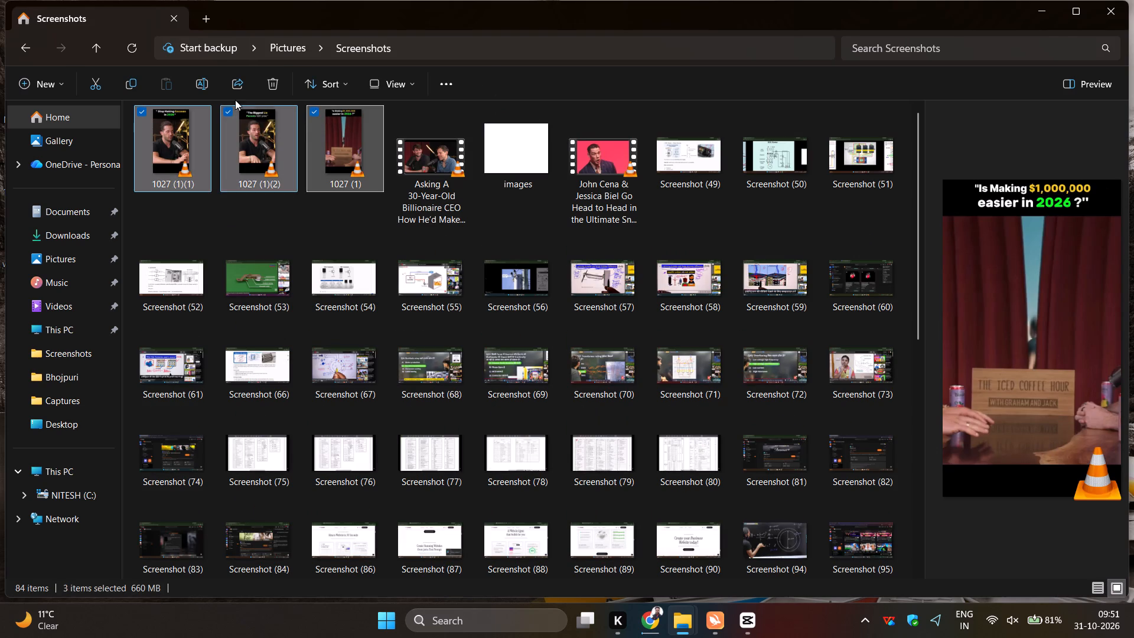
left_click(273, 79)
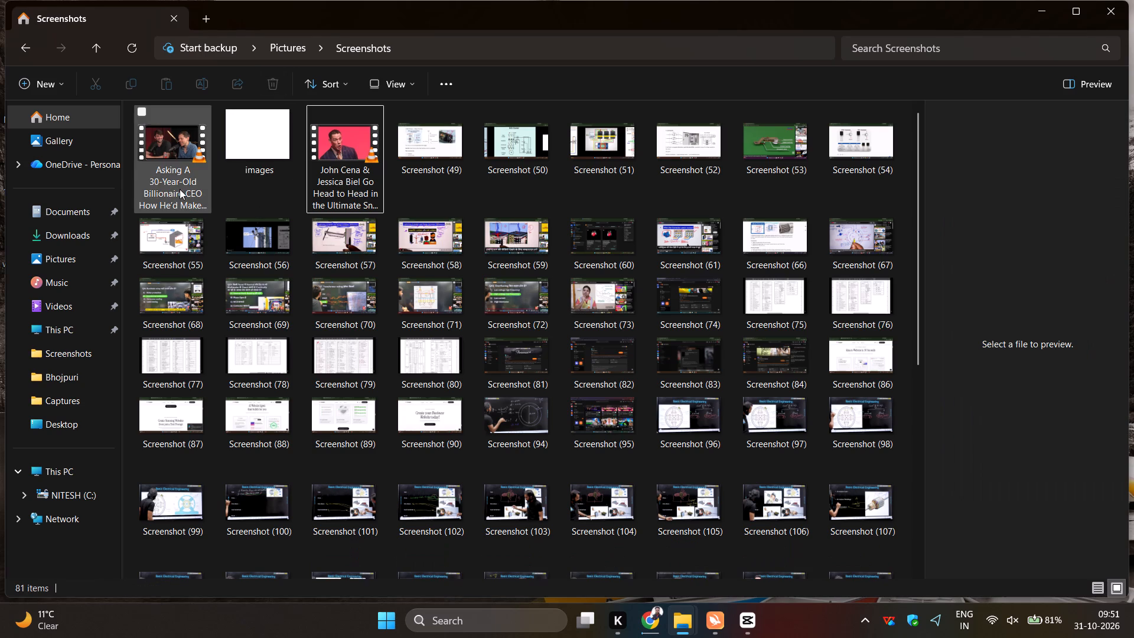
Delete the John Cena & Jessica Biel video from the Screenshots folder.
left_click(312, 111)
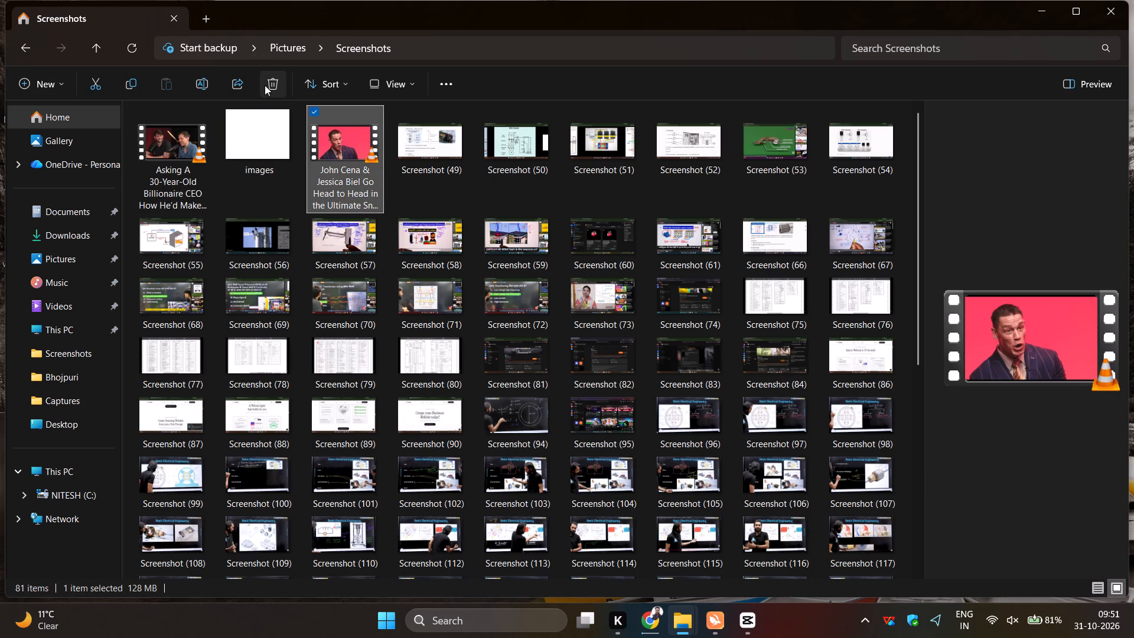
left_click(265, 85)
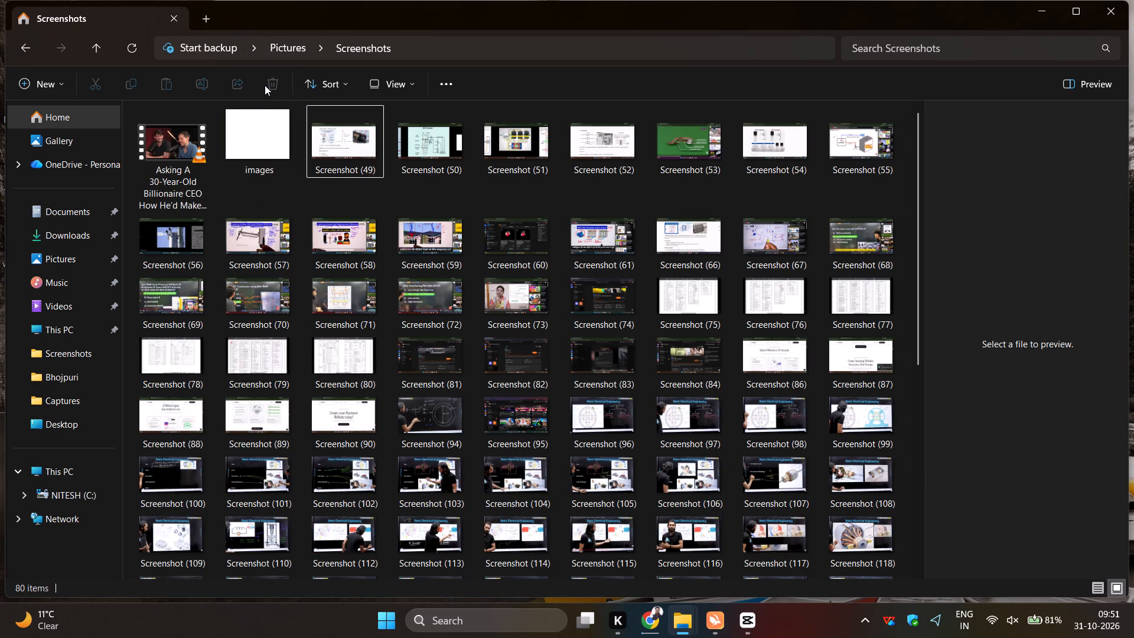
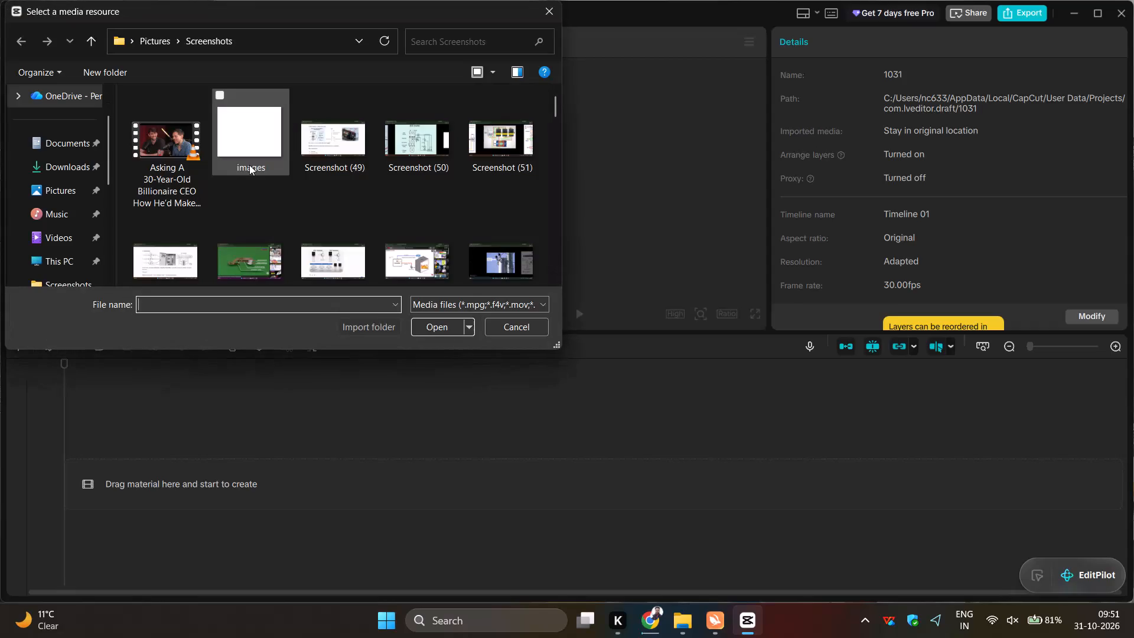
Import the "Asking A 30-Year-Old Billionaire CEO" video from the Screenshots folder and add it to the timeline.
left_click(170, 158)
left_click(436, 325)
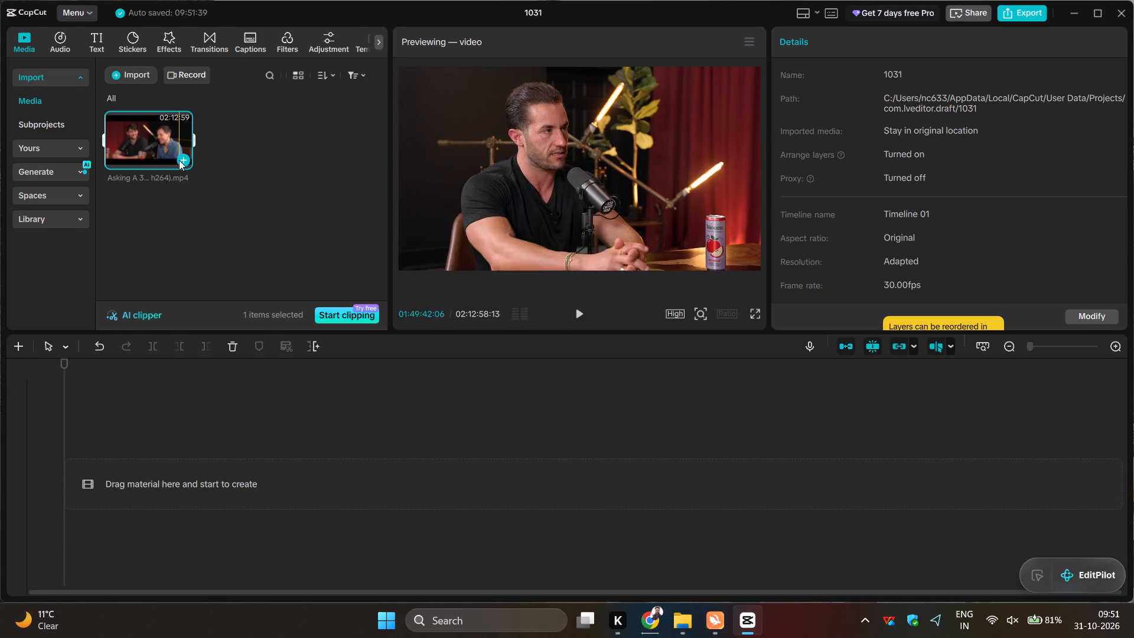
left_click(180, 159)
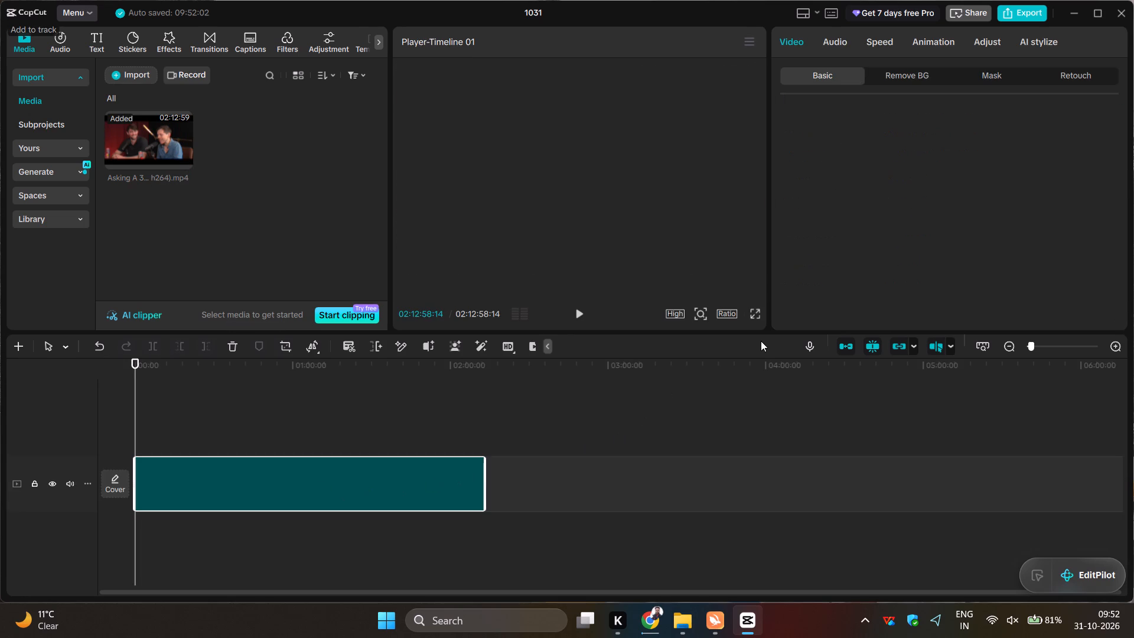
left_click(985, 343)
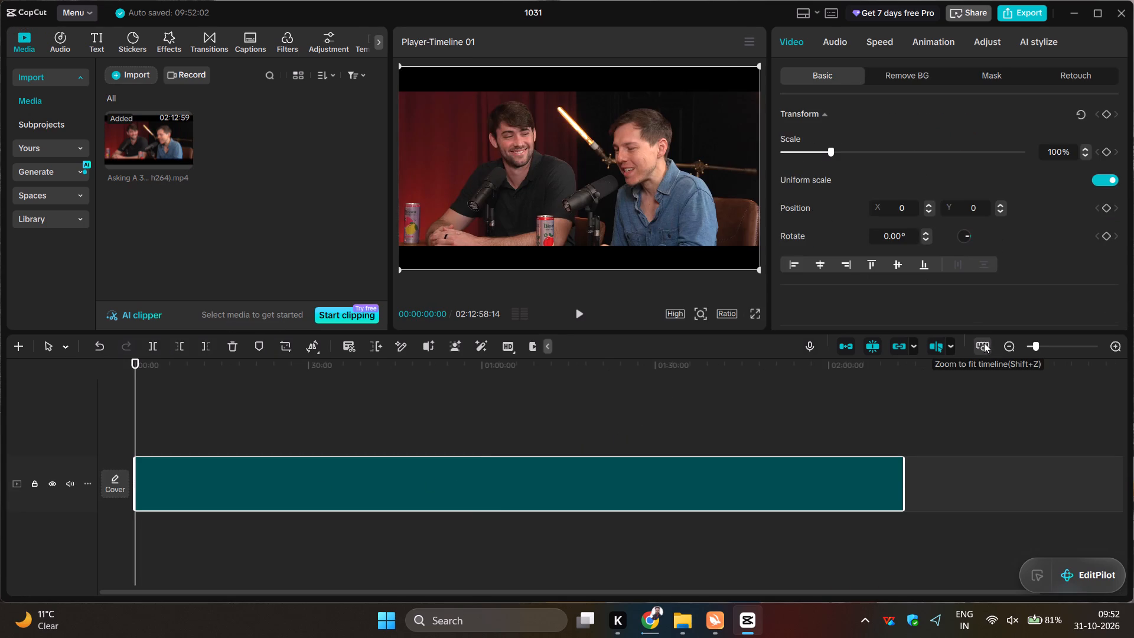
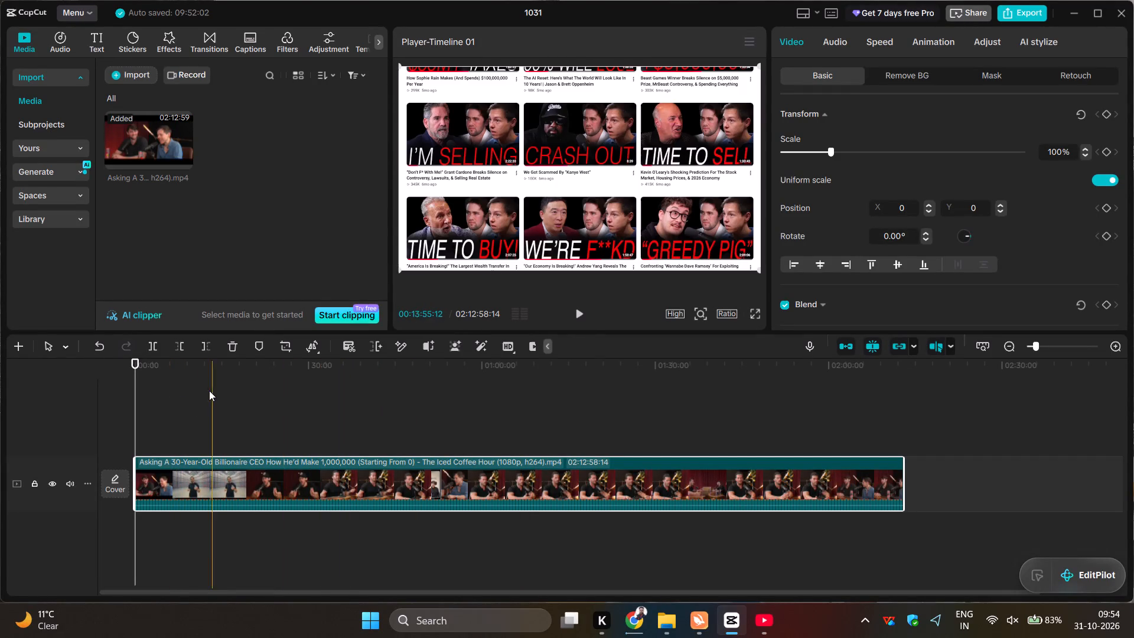
Split the podcast clip at about 00:05:20:11 and delete everything after the cut.
left_click(166, 377)
left_click(146, 344)
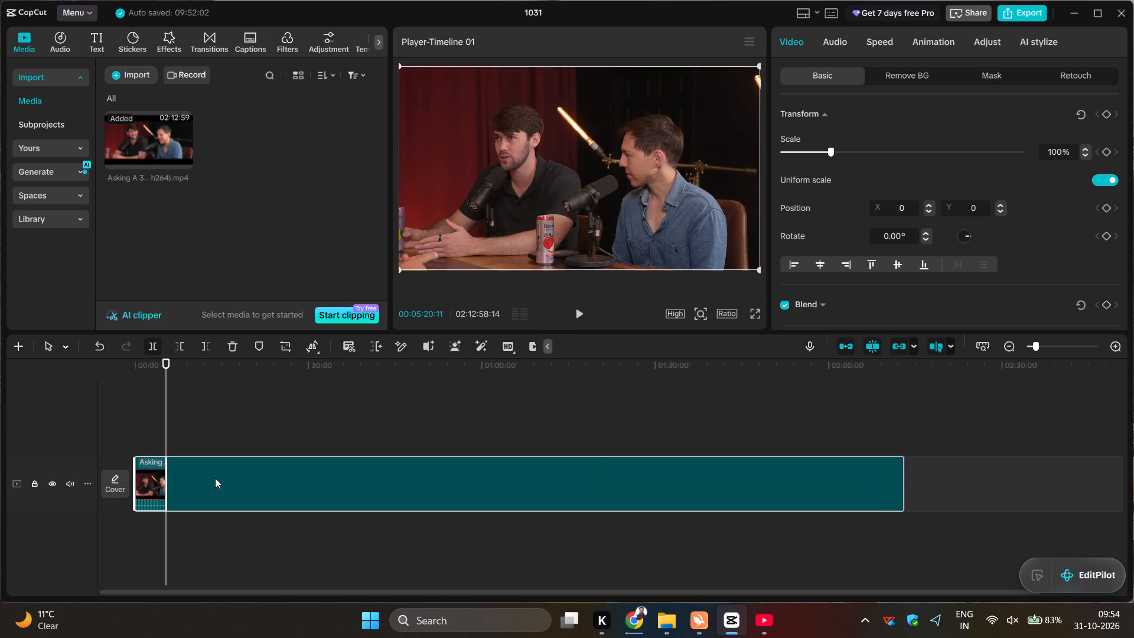
left_click(216, 481)
left_click(234, 348)
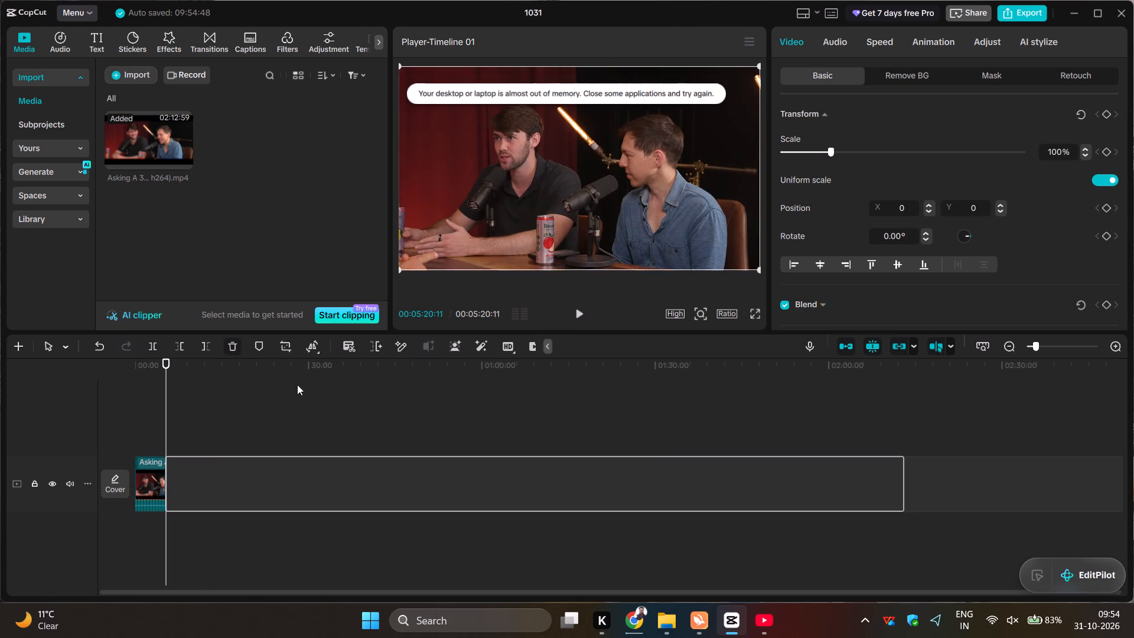
Split the remaining podcast clip at about 00:04:35:13 and again at about 00:05:15:04.
left_click(985, 347)
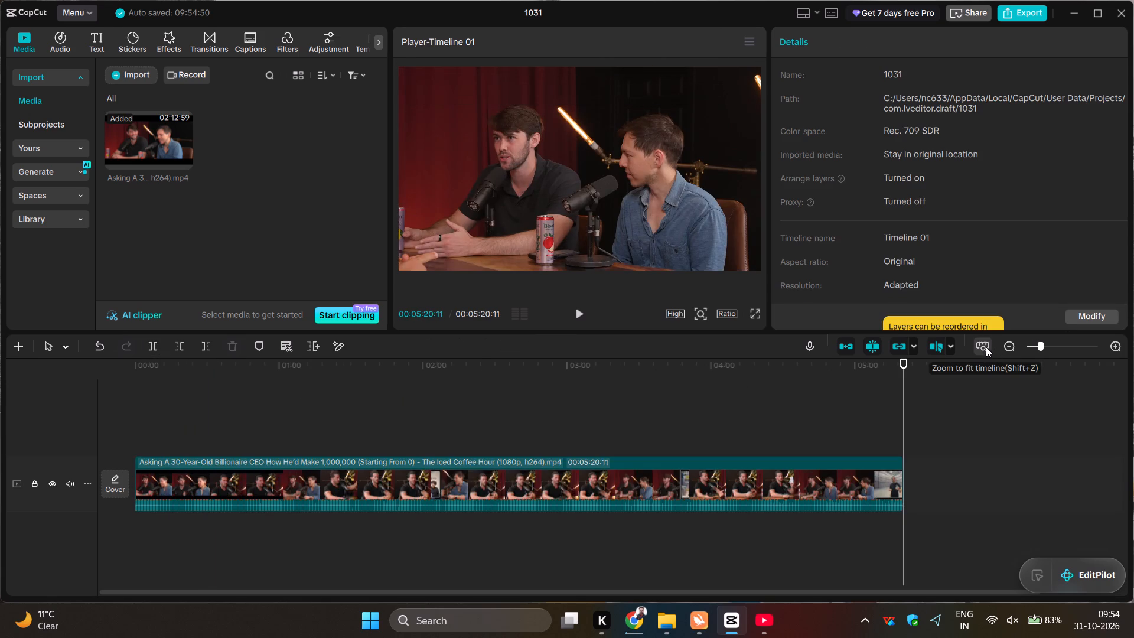
left_click(164, 431)
left_click_drag(164, 431, 151, 432)
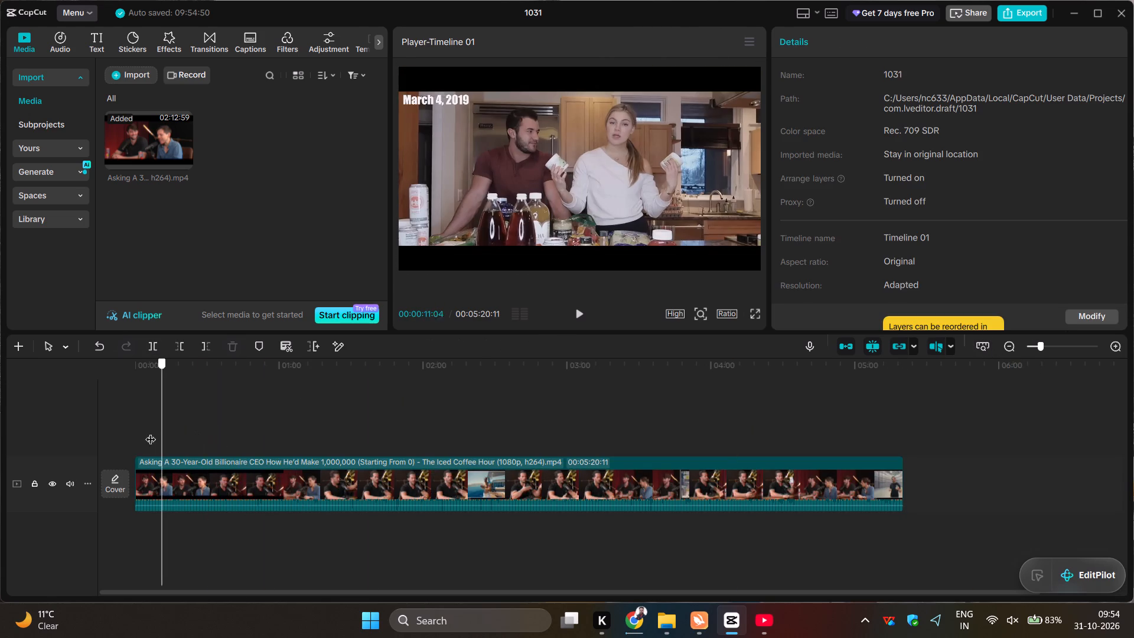
left_click_drag(151, 432, 109, 441)
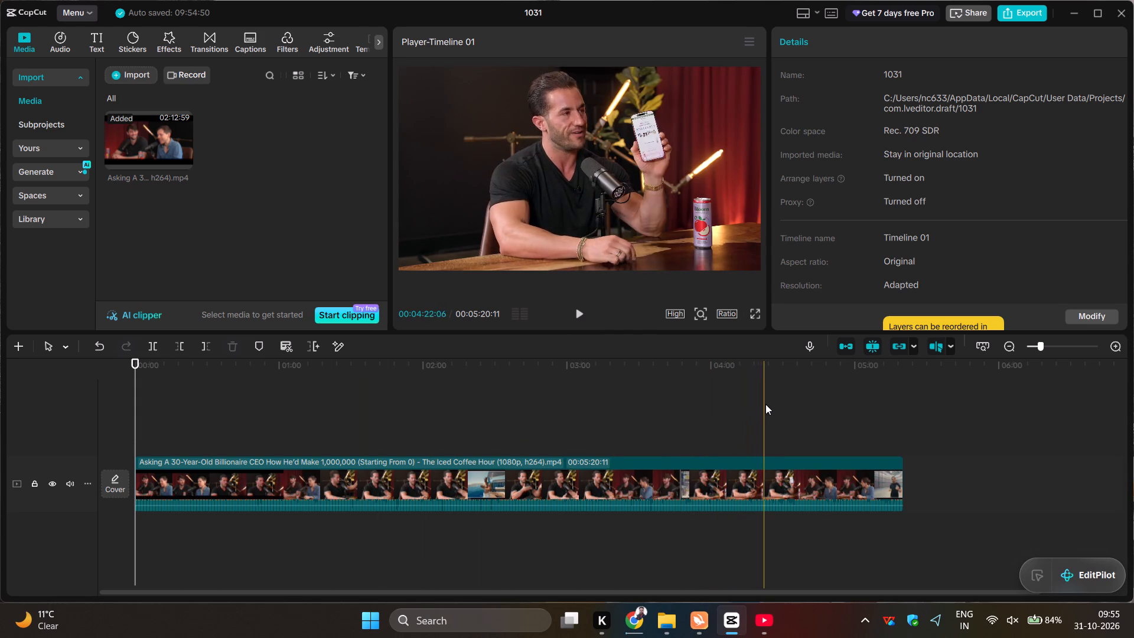
left_click(796, 407)
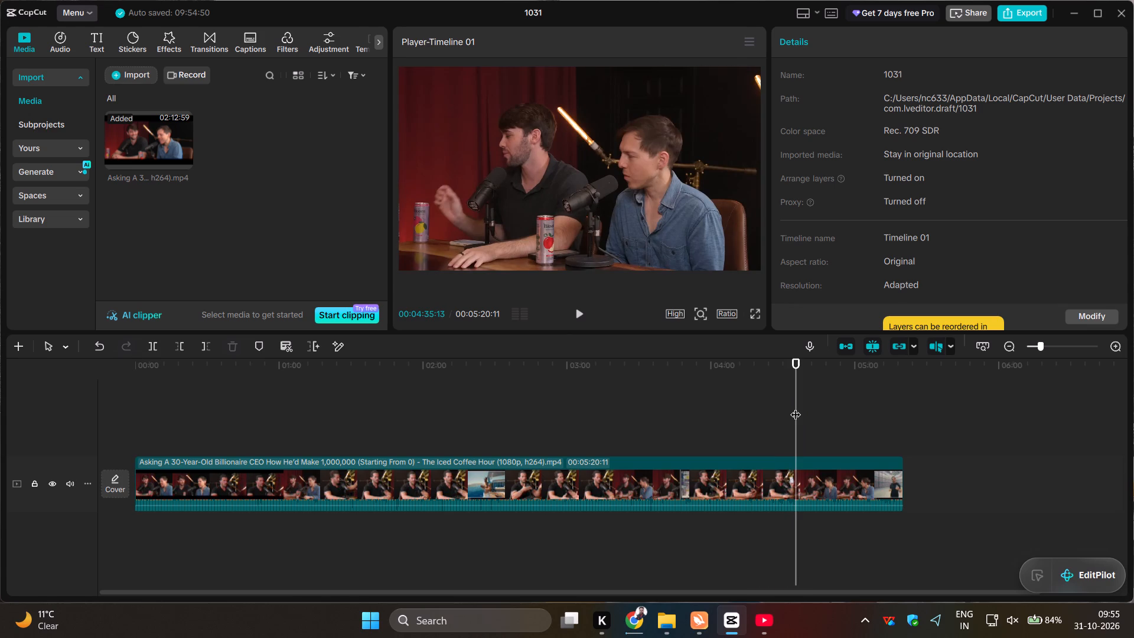
left_click(158, 344)
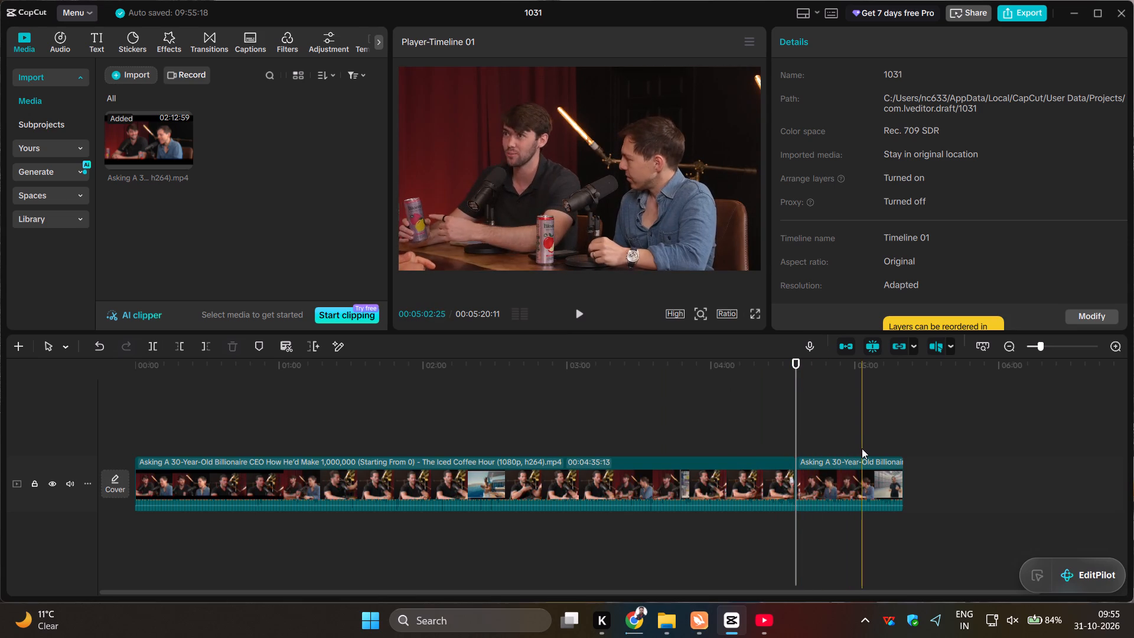
left_click(891, 449)
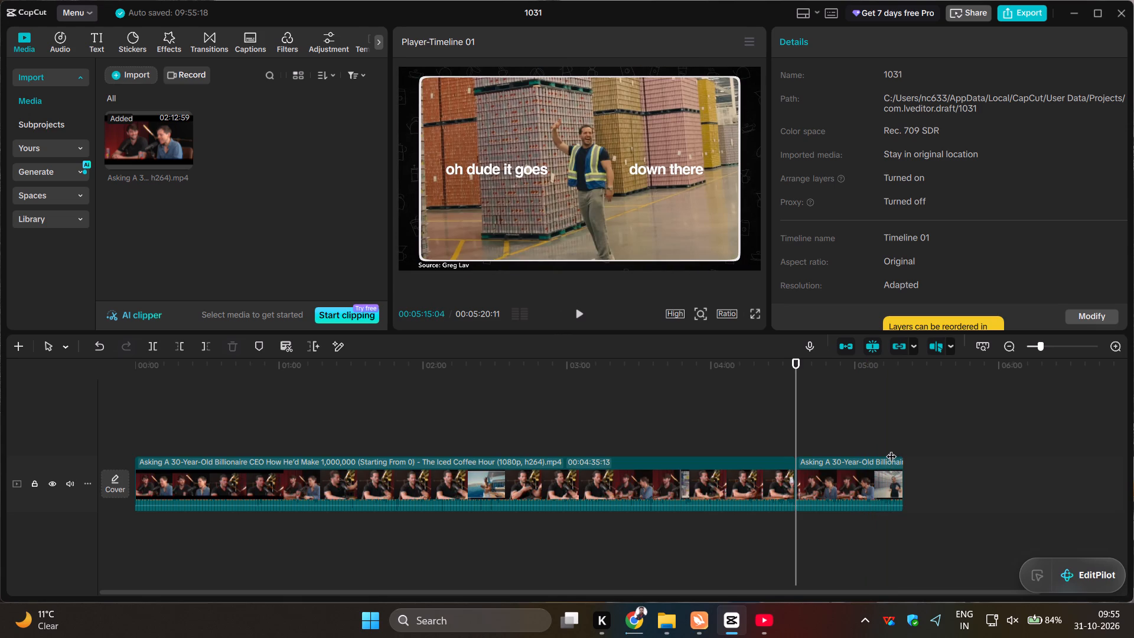
left_click(154, 345)
Delete the long opening segment and the short closing segment, keeping only the middle segment of the podcast.
left_click_drag(402, 454, 396, 454)
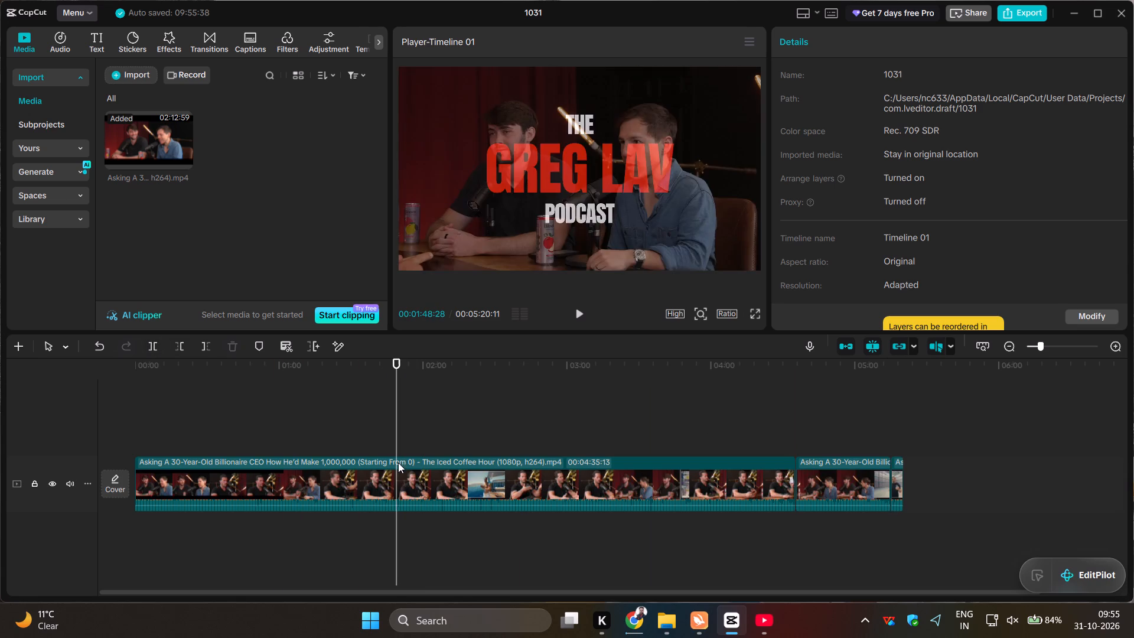
left_click(399, 474)
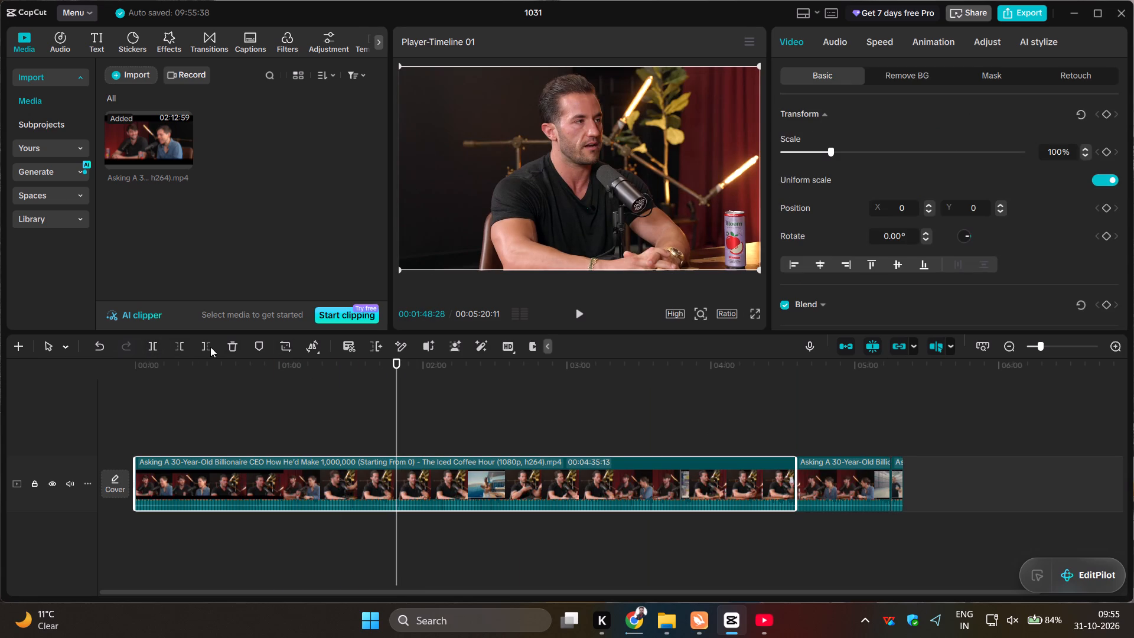
left_click(230, 343)
left_click(160, 422)
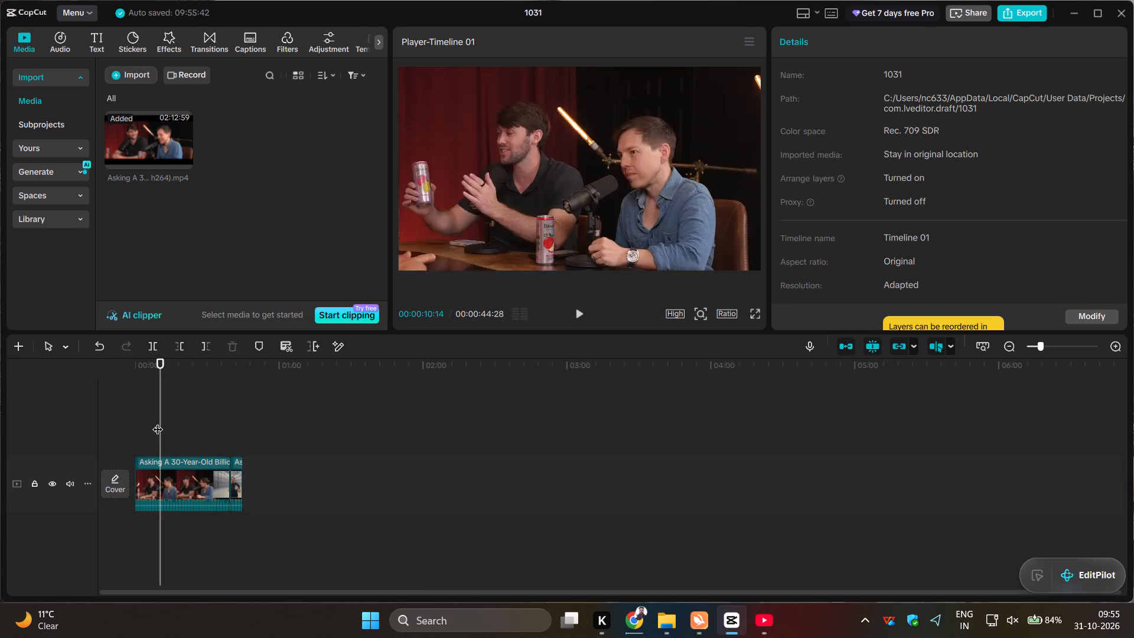
left_click_drag(158, 422, 113, 422)
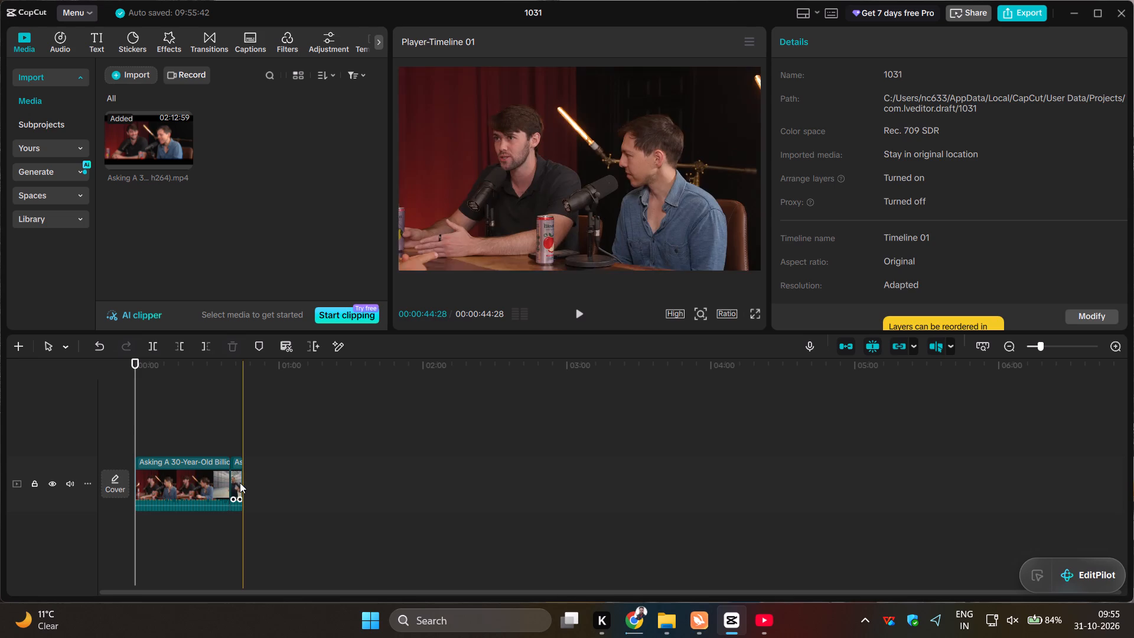
left_click(240, 483)
left_click(237, 349)
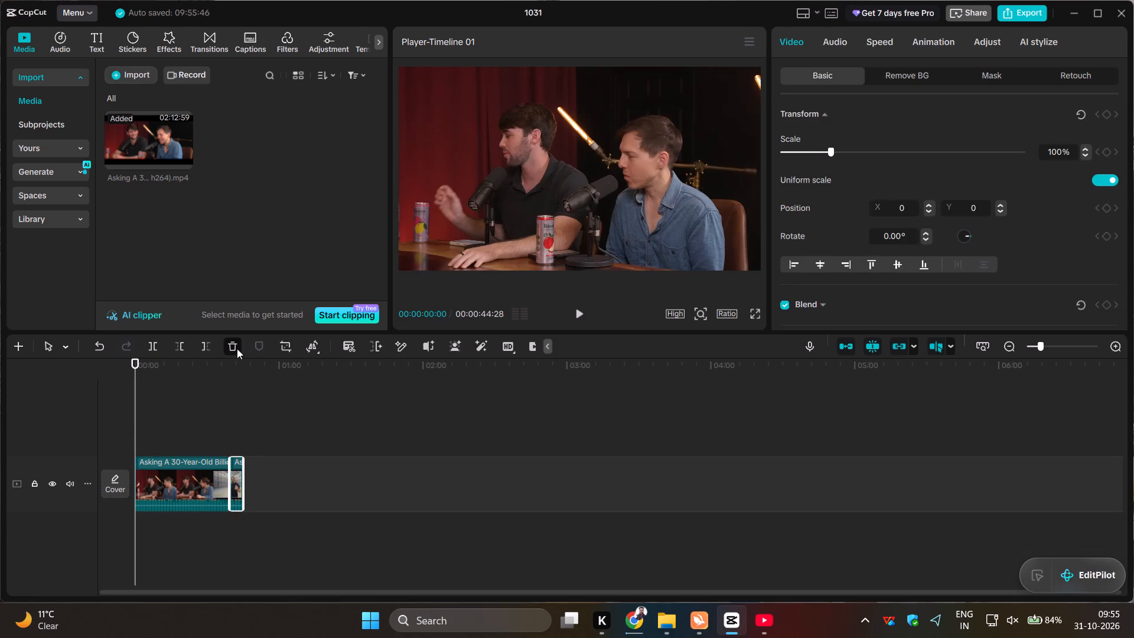
Split the kept clip at about 00:00:18:00 and 00:00:19:21, isolating the close-up of the guest in the black T-shirt.
left_click(982, 345)
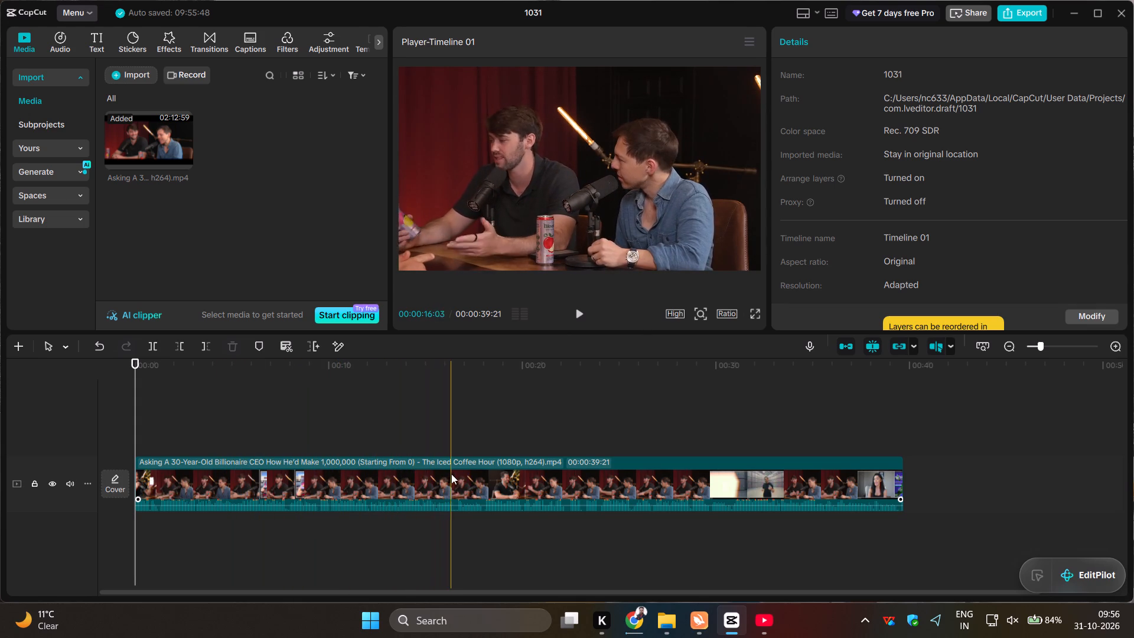
left_click(484, 478)
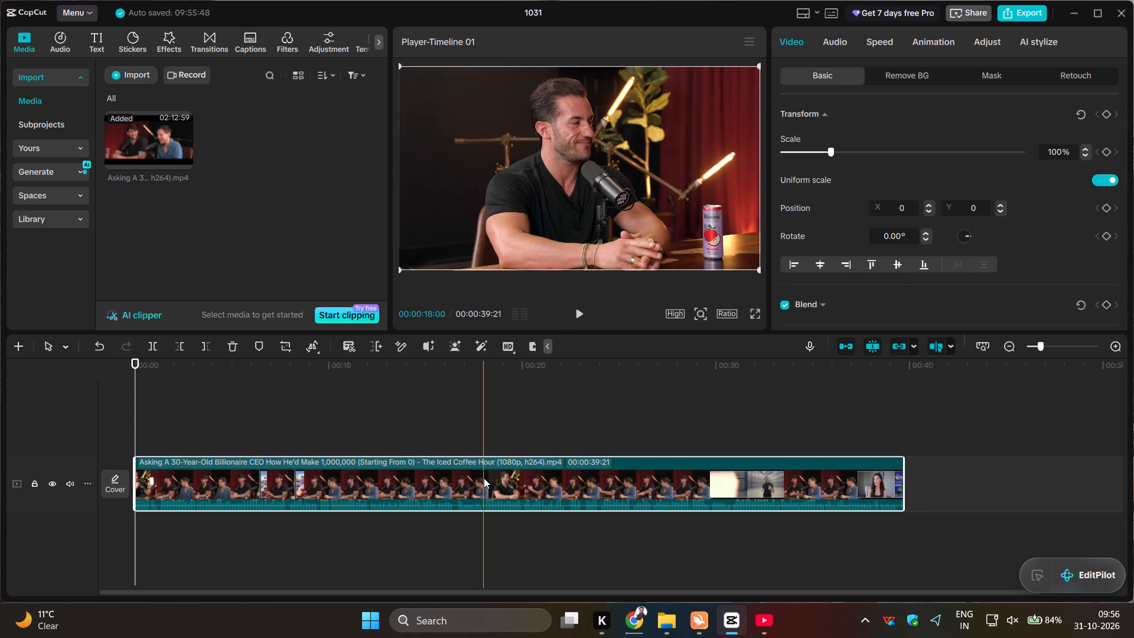
left_click(484, 431)
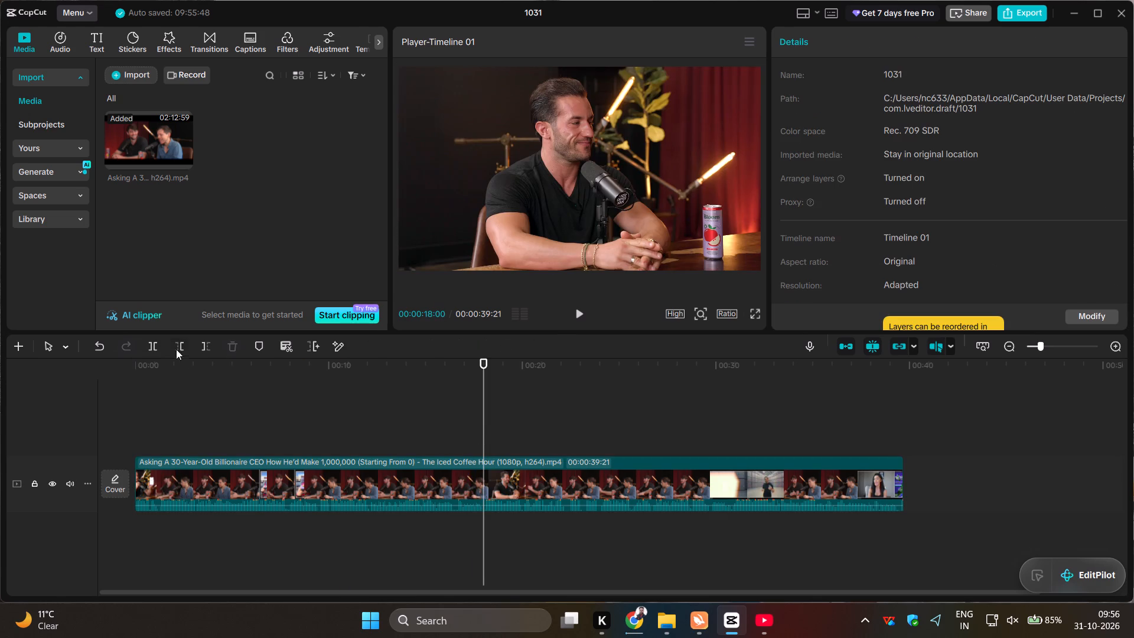
left_click(154, 349)
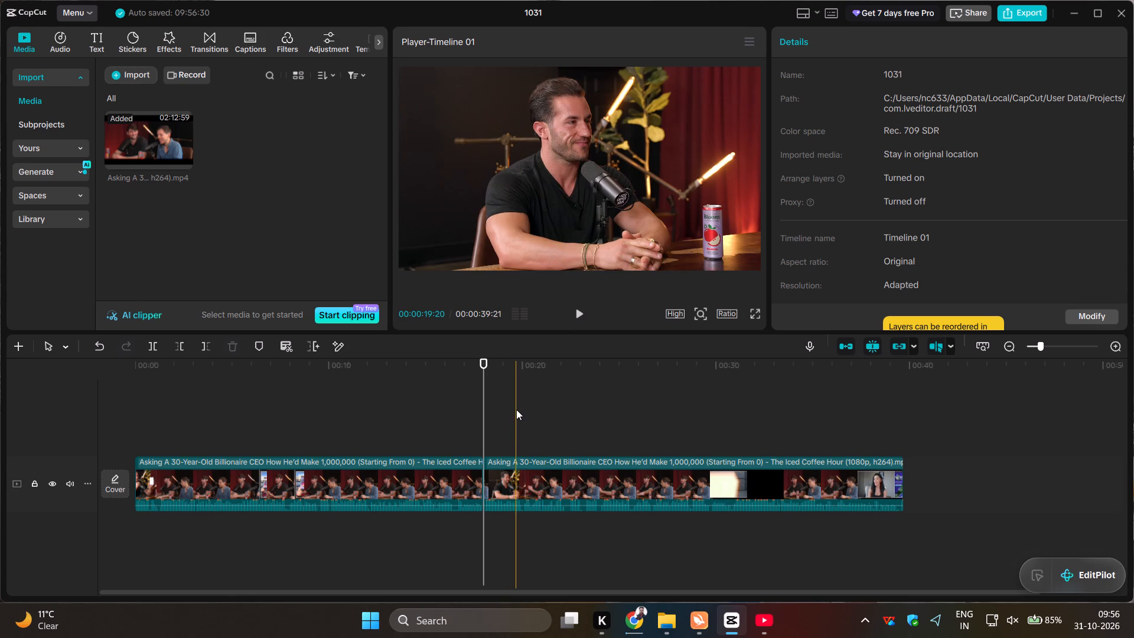
left_click(517, 409)
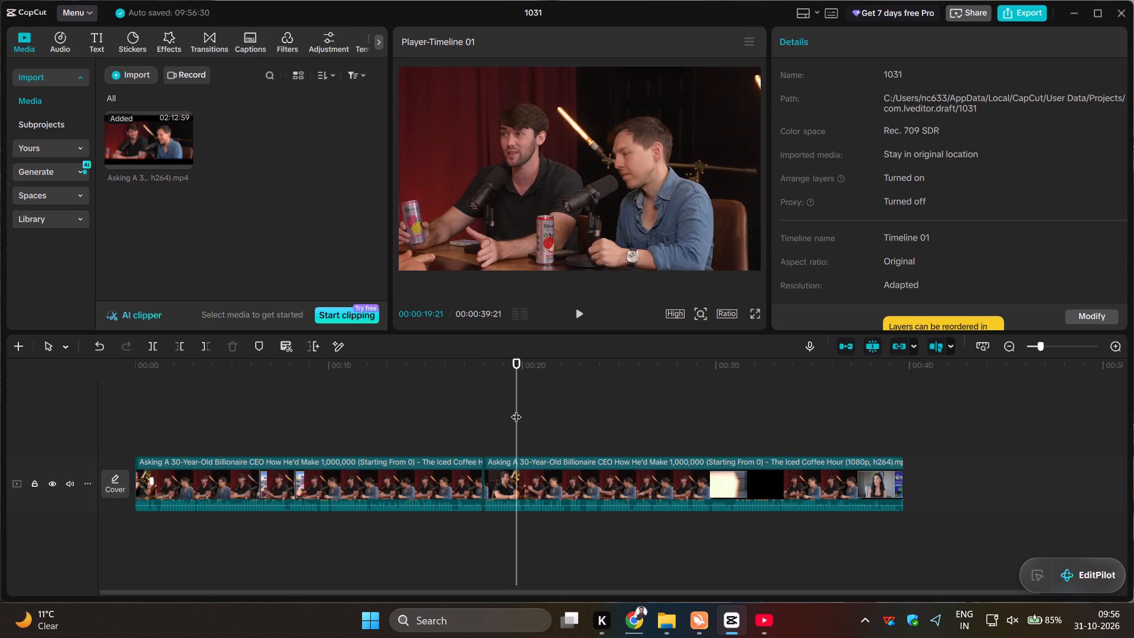
left_click(152, 343)
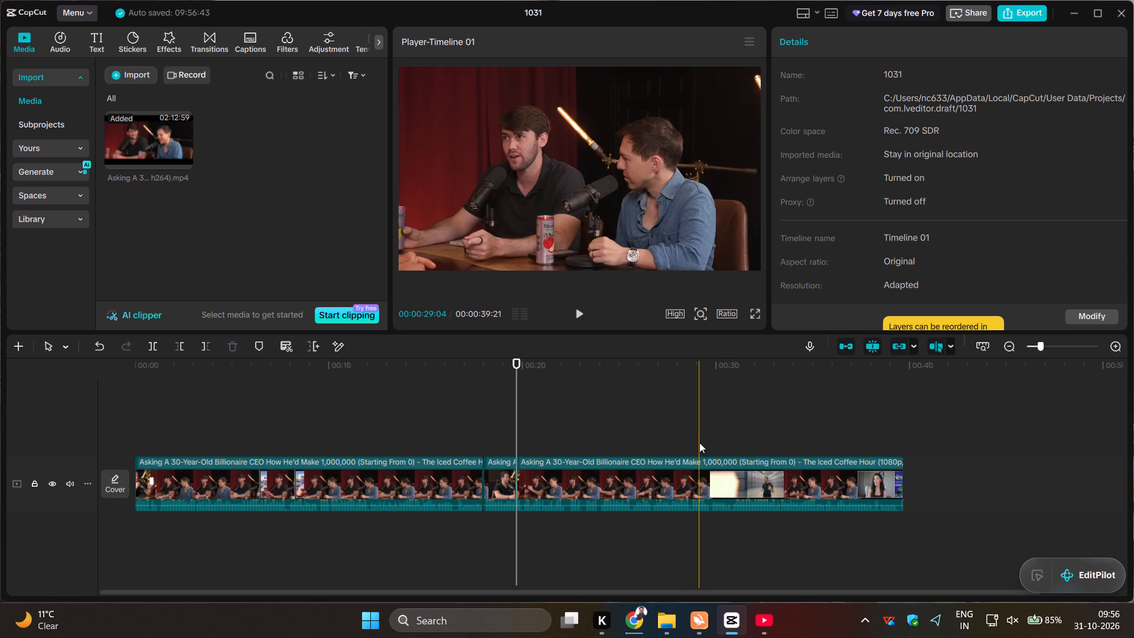
Split the clip at the warehouse footage changes, at about 00:00:29:08, 00:00:32:04 and 00:00:33:23.
left_click(701, 442)
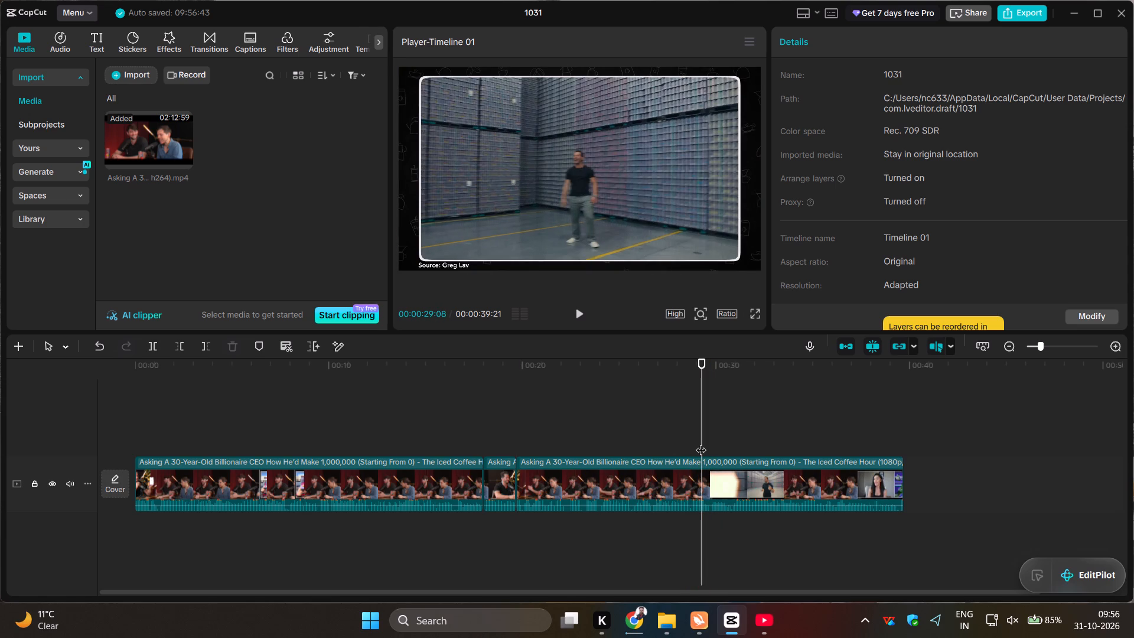
left_click(160, 353)
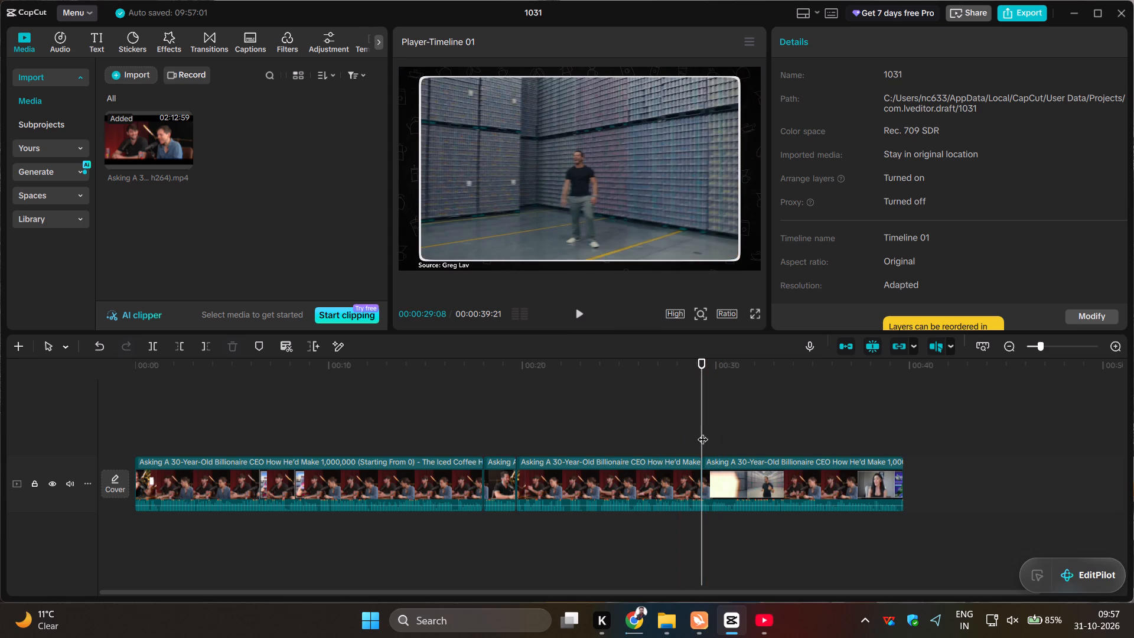
left_click(759, 441)
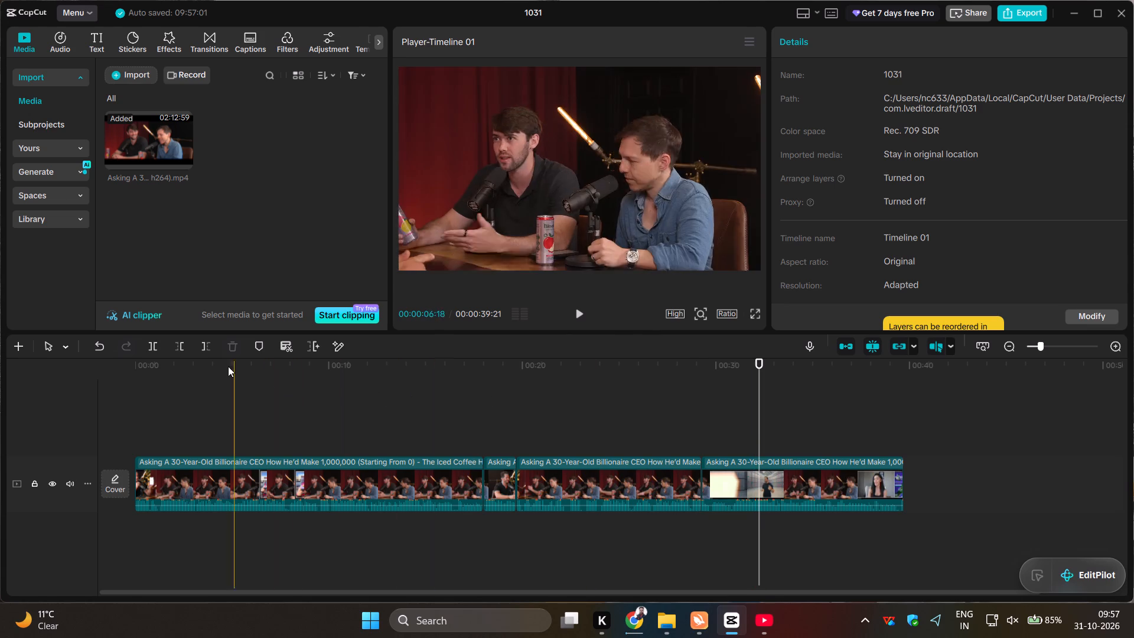
left_click(153, 348)
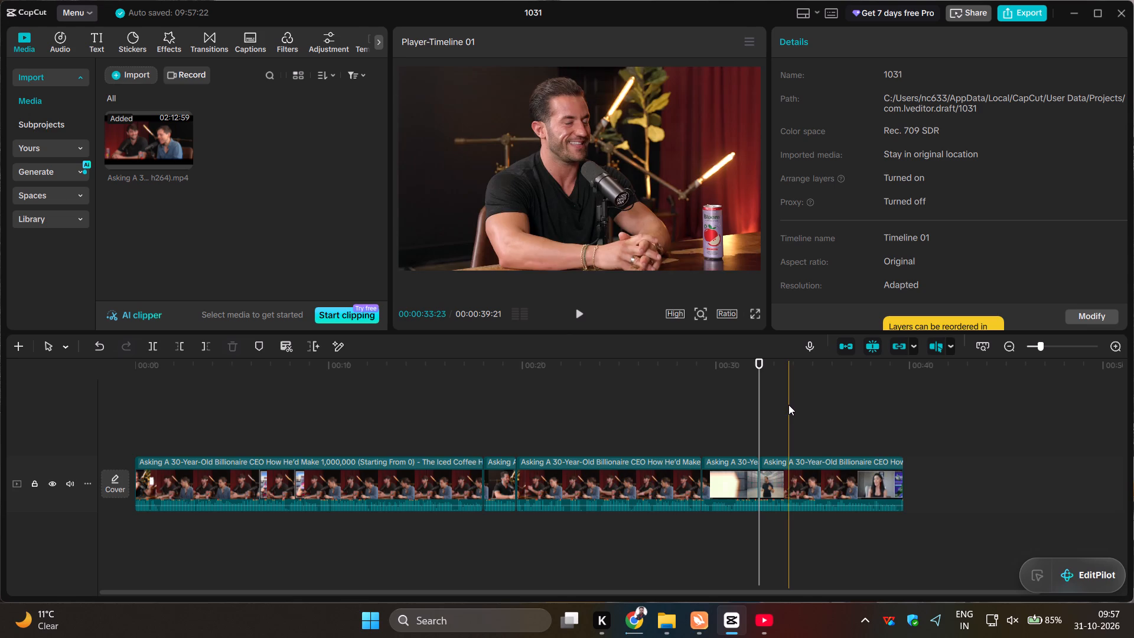
left_click(788, 405)
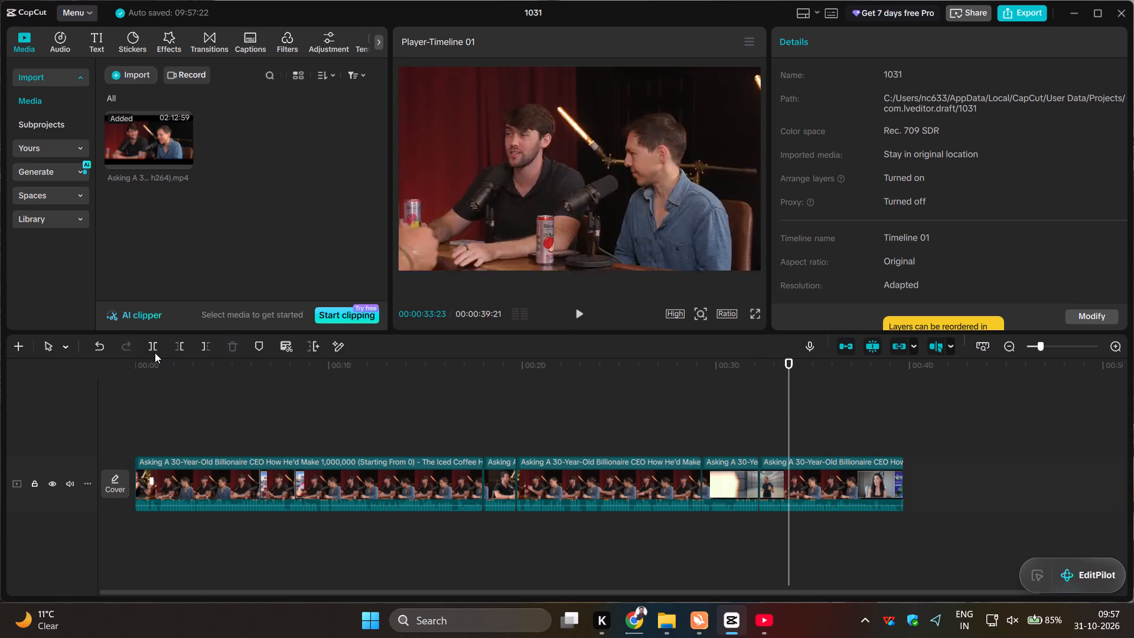
left_click(155, 351)
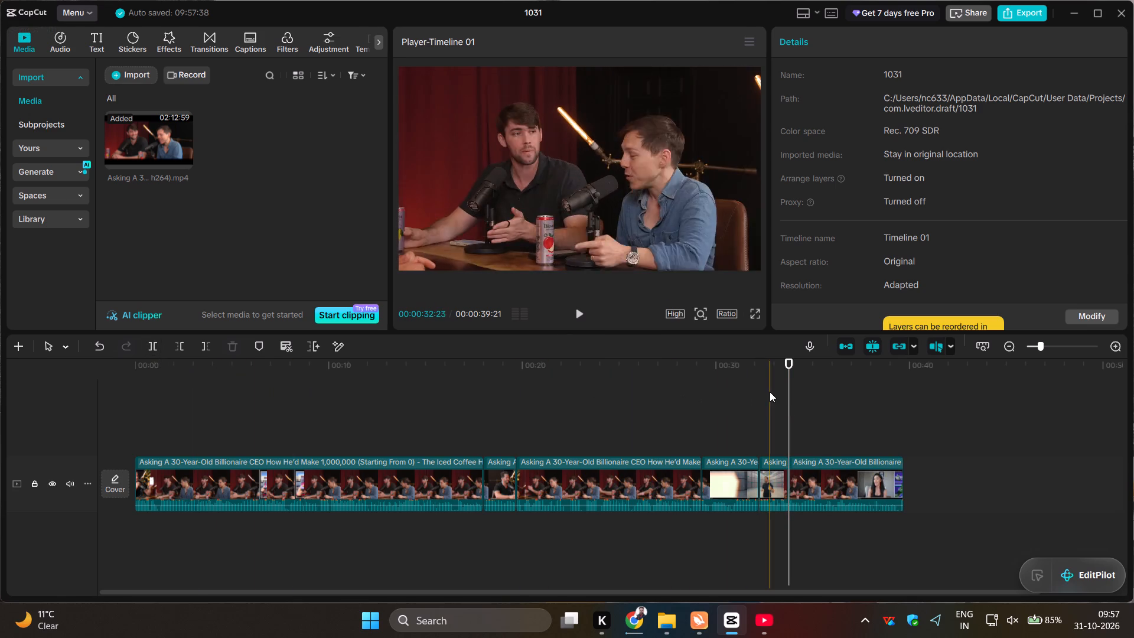
Split the rest of the clip at its shot changes, at about 00:00:34:25, 00:00:35:19 and 00:00:37:19.
left_click(810, 394)
left_click(152, 347)
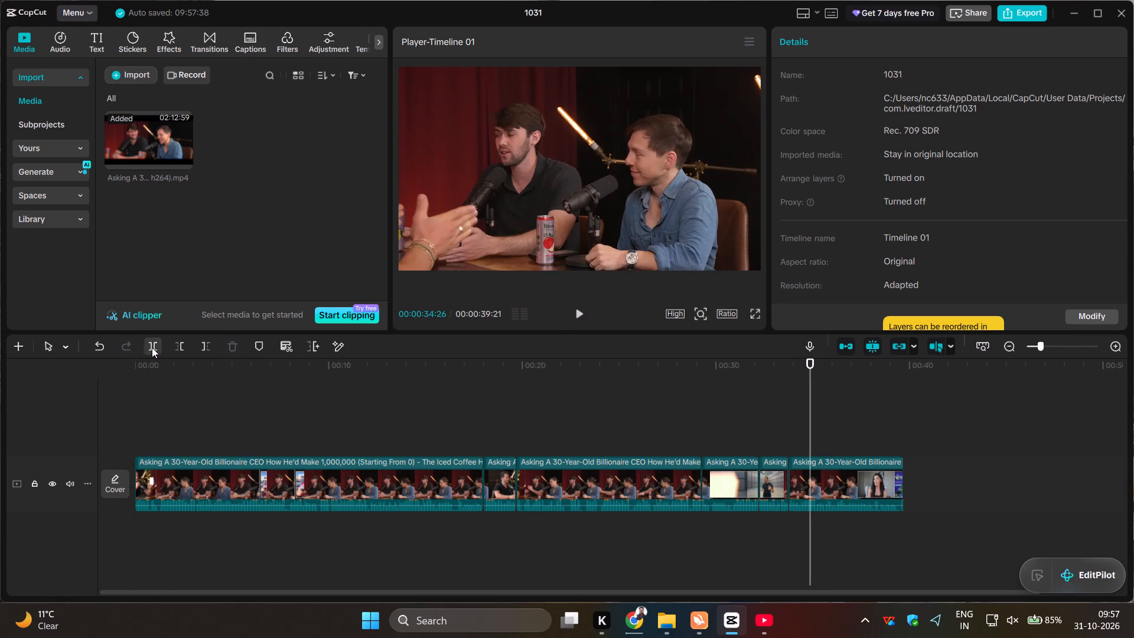
left_click(825, 421)
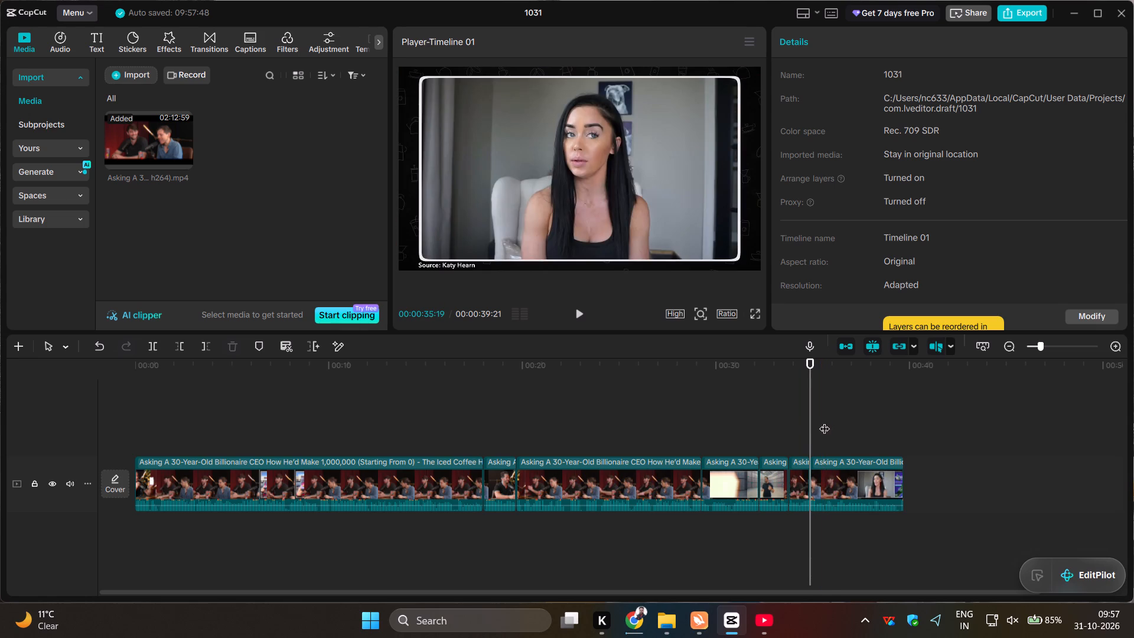
left_click(155, 347)
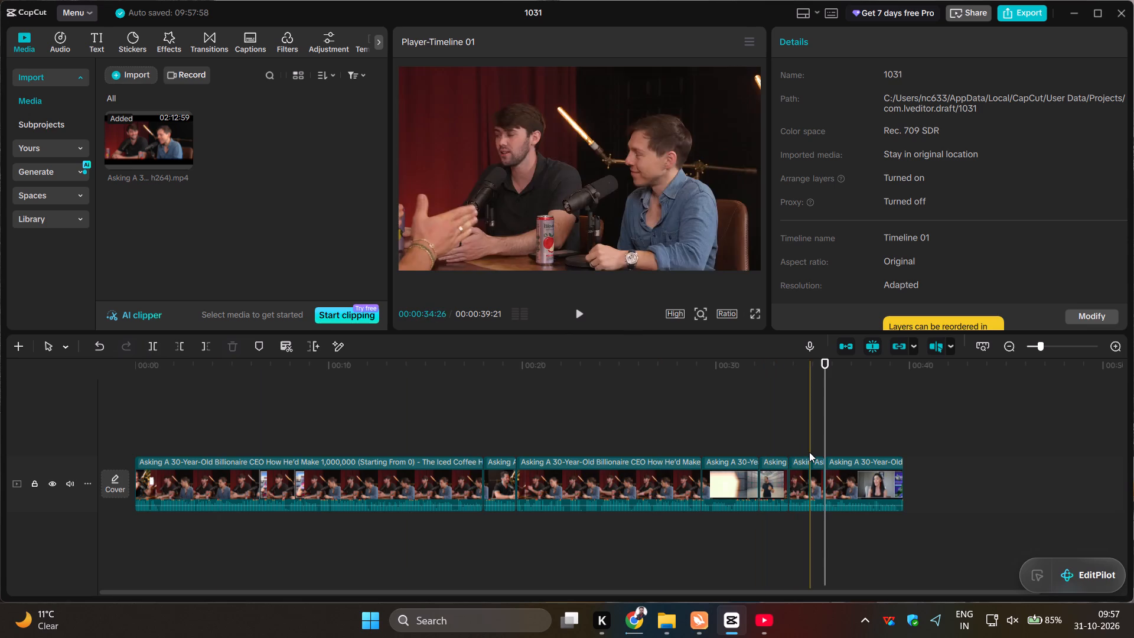
left_click(863, 443)
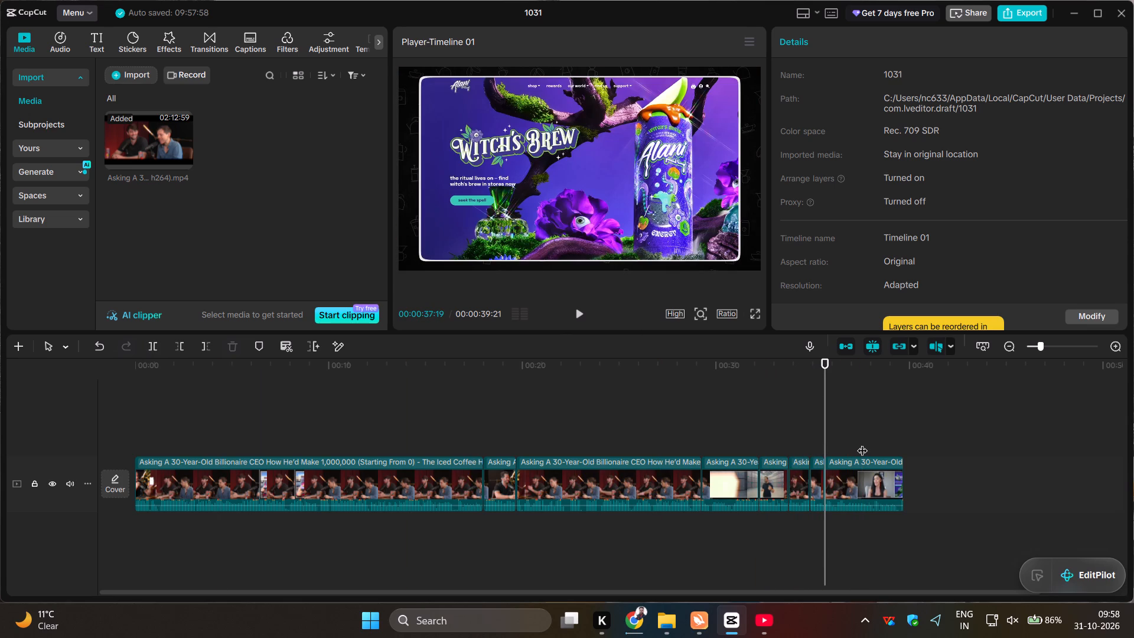
left_click(151, 354)
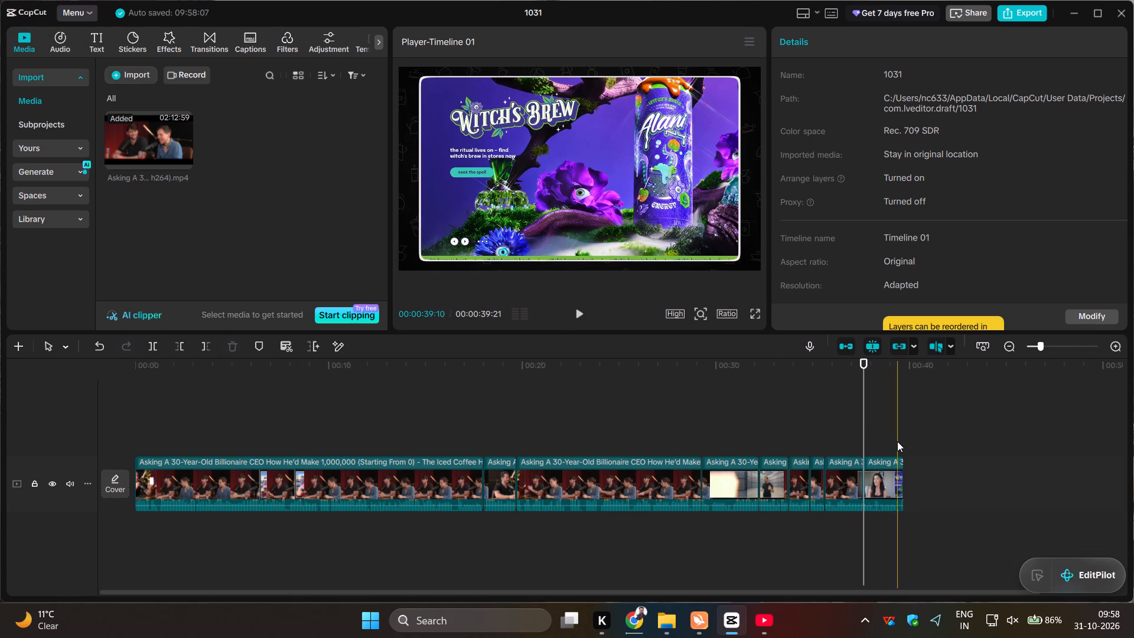
Return the playhead to the start of the timeline and set the project's aspect ratio to 9:16.
left_click(151, 416)
left_click_drag(151, 416, 125, 415)
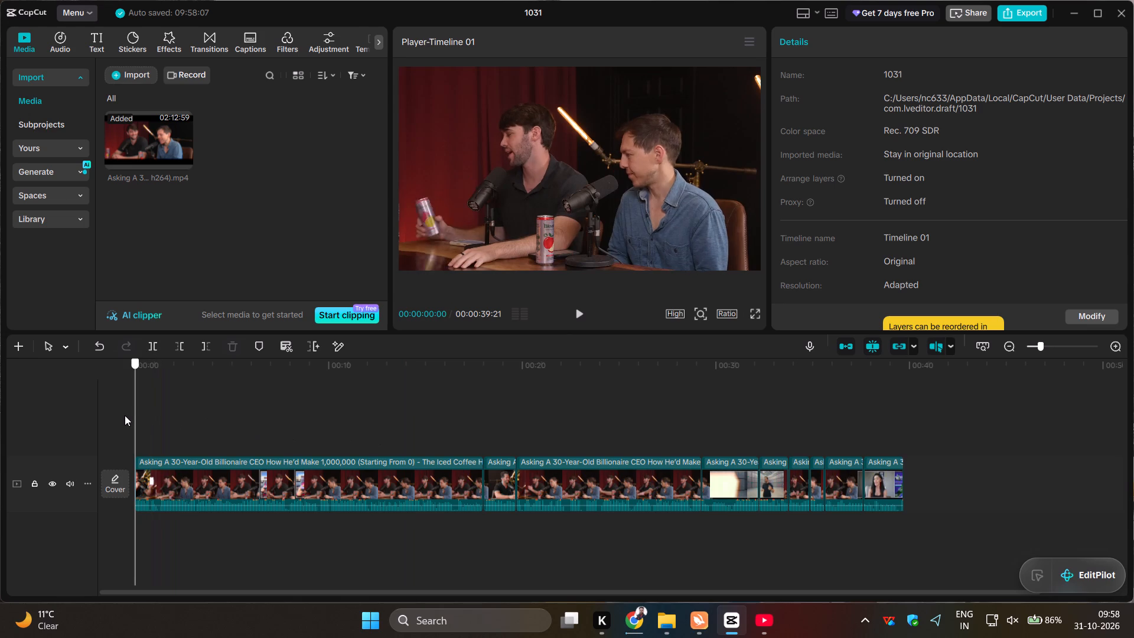
left_click_drag(125, 415, 124, 415)
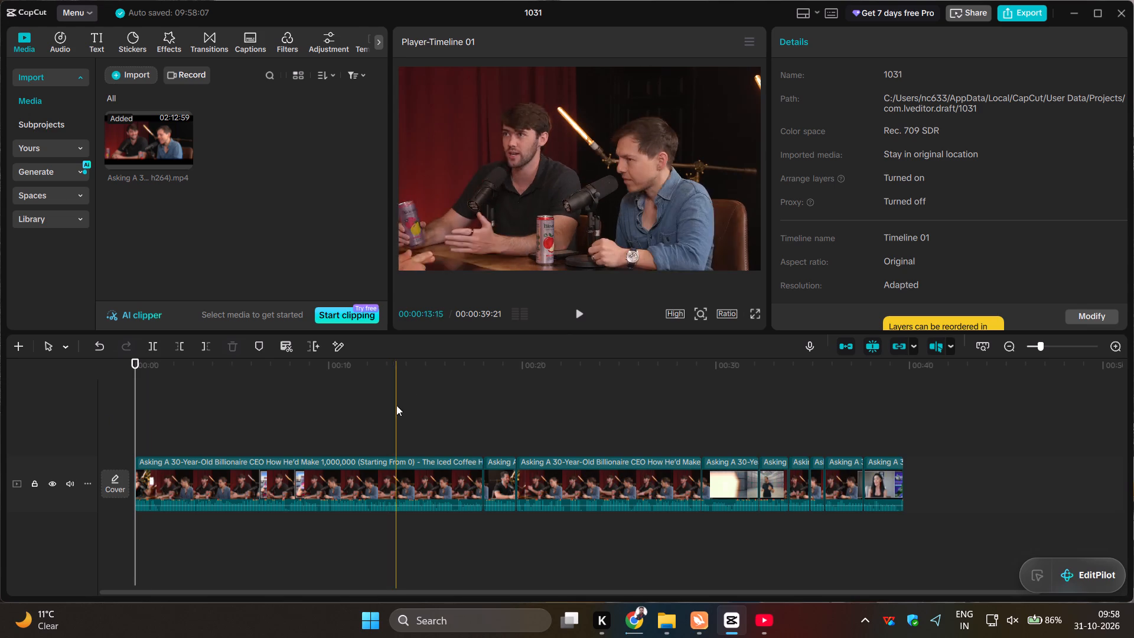
left_click(733, 310)
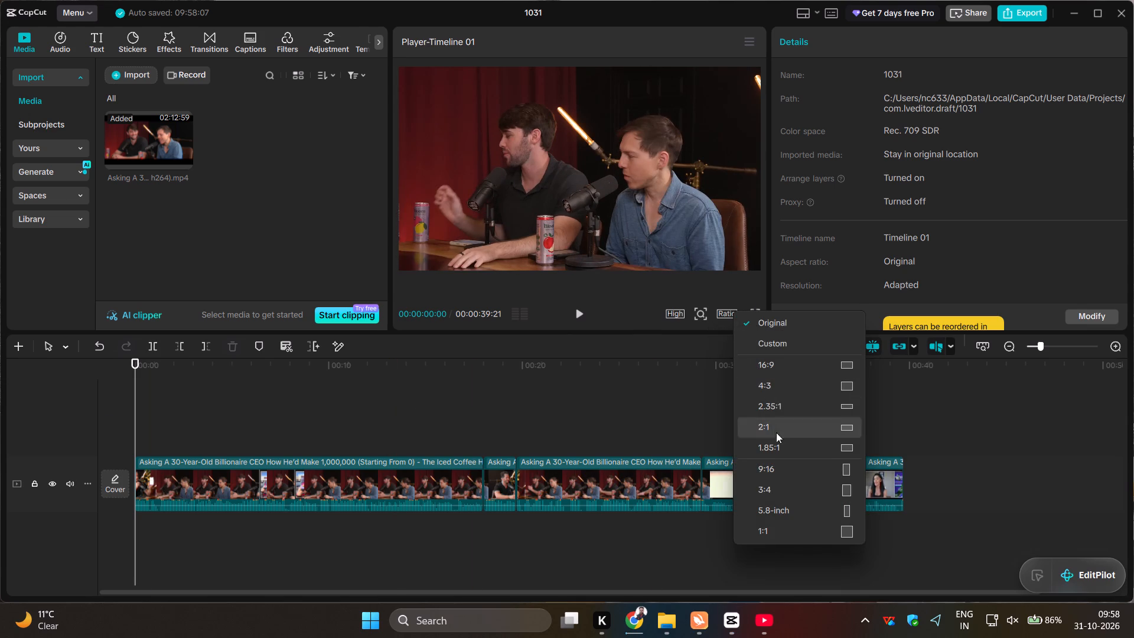
left_click(780, 468)
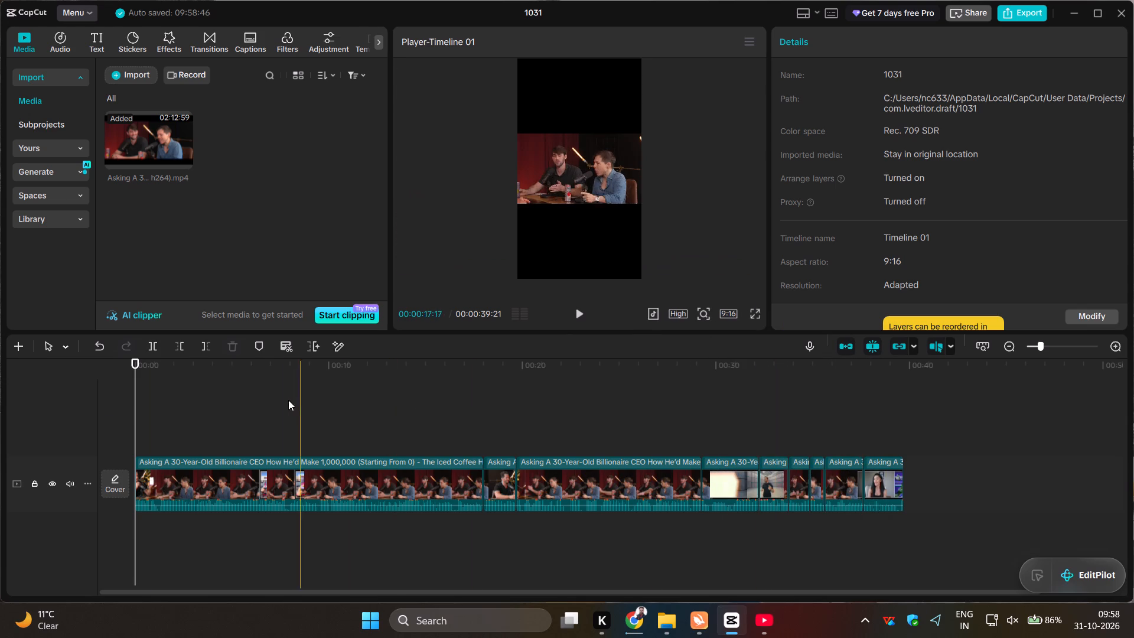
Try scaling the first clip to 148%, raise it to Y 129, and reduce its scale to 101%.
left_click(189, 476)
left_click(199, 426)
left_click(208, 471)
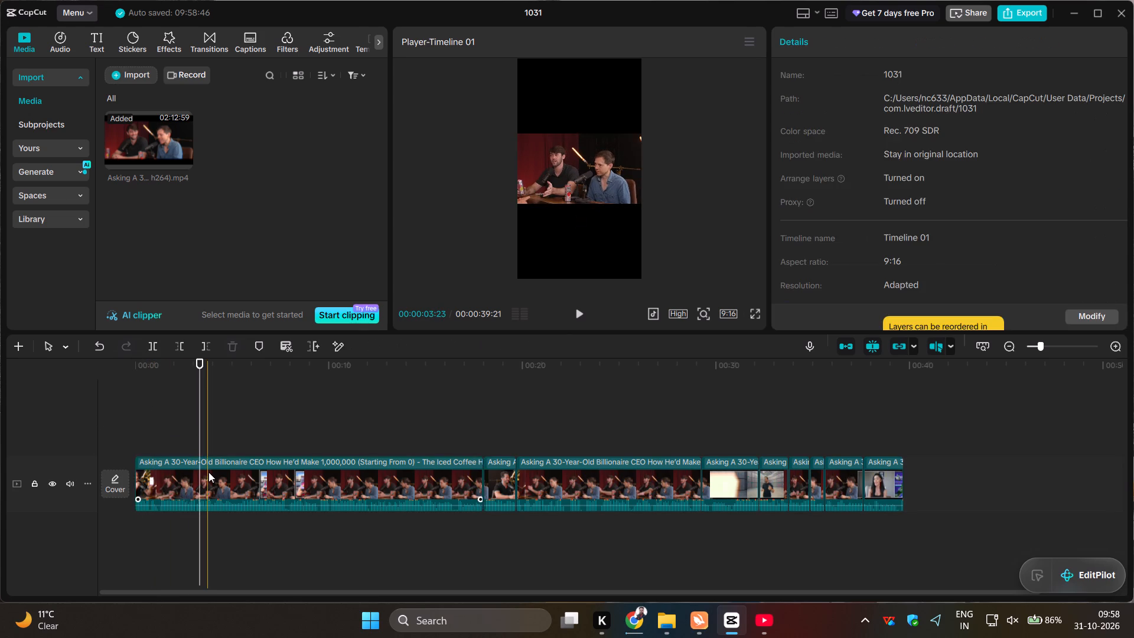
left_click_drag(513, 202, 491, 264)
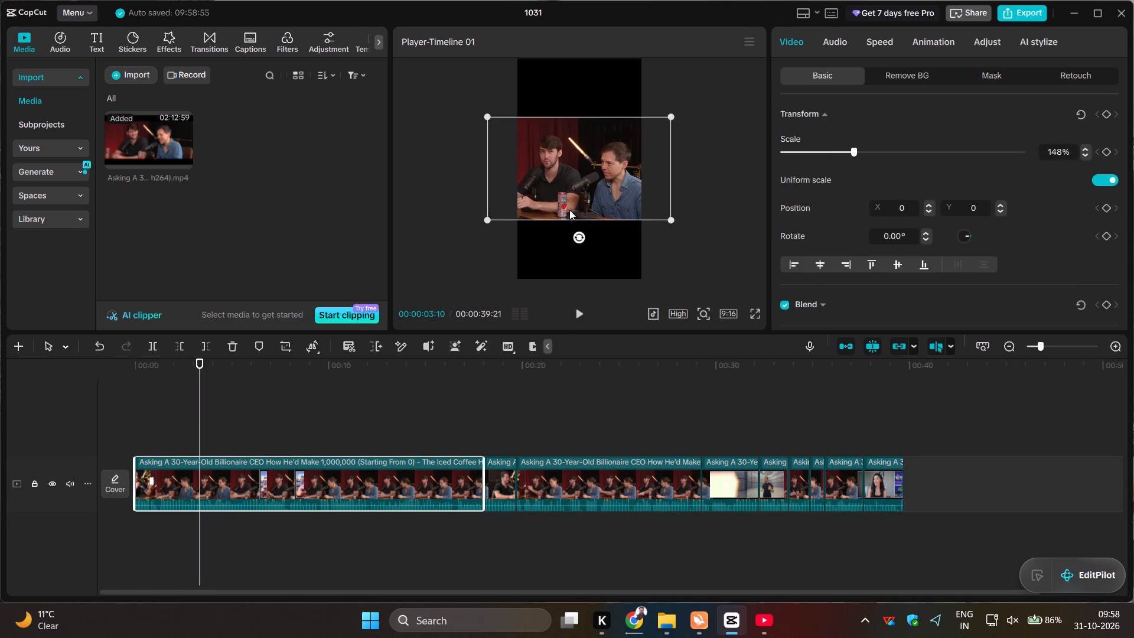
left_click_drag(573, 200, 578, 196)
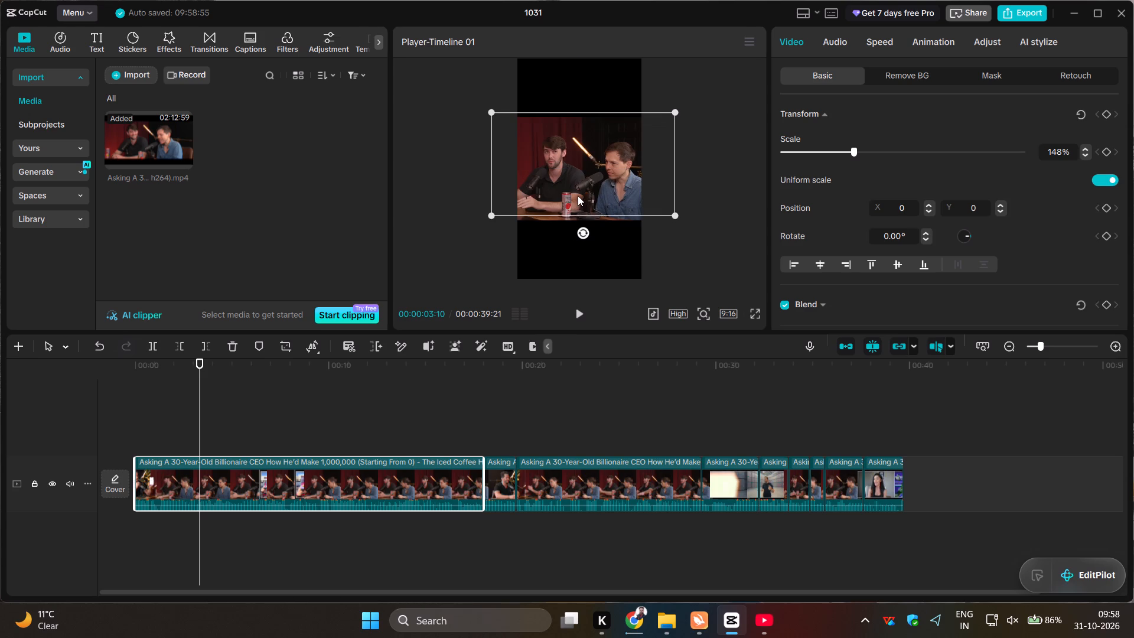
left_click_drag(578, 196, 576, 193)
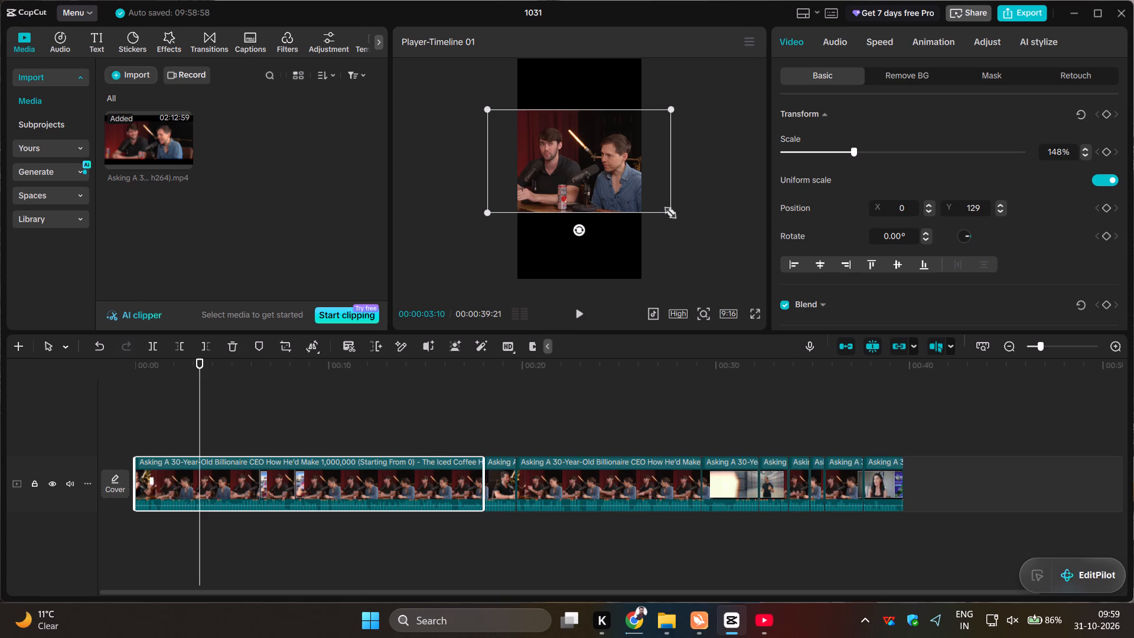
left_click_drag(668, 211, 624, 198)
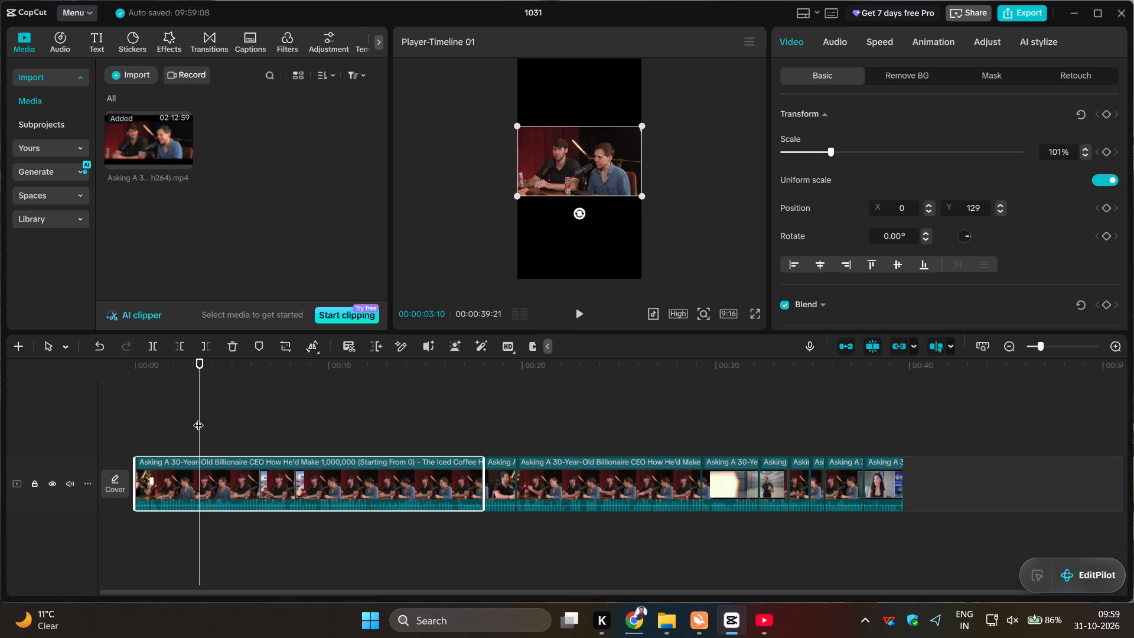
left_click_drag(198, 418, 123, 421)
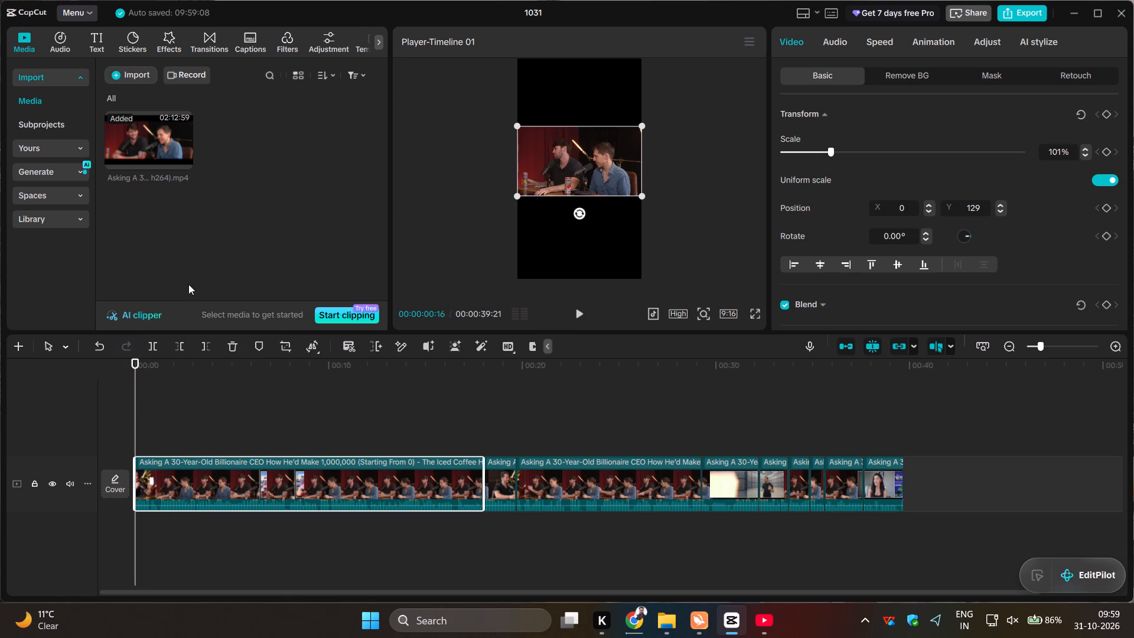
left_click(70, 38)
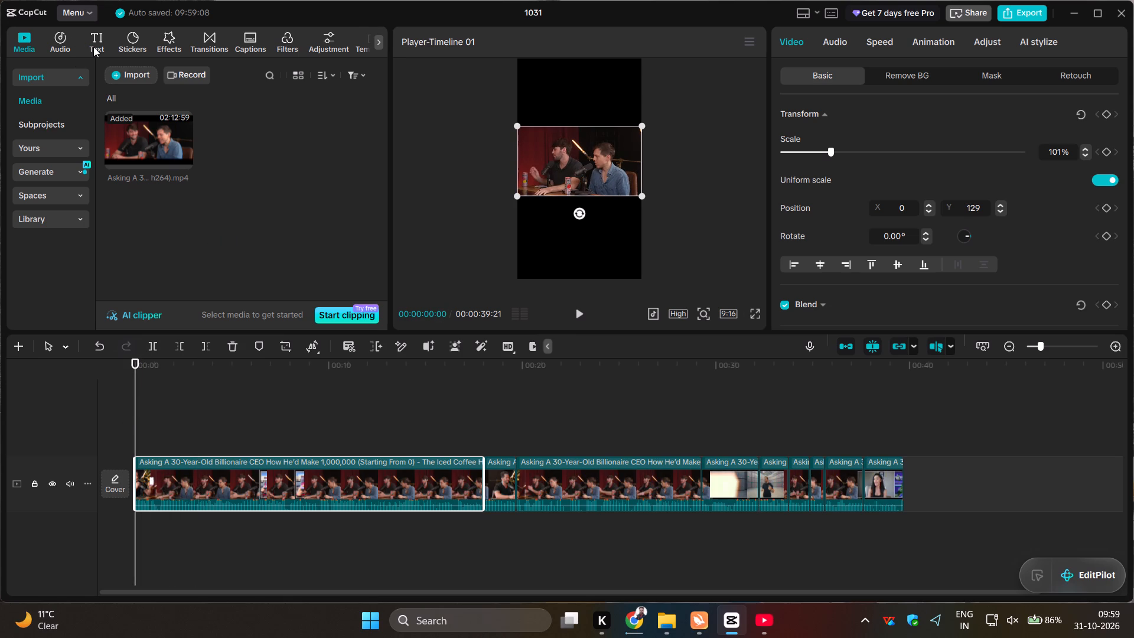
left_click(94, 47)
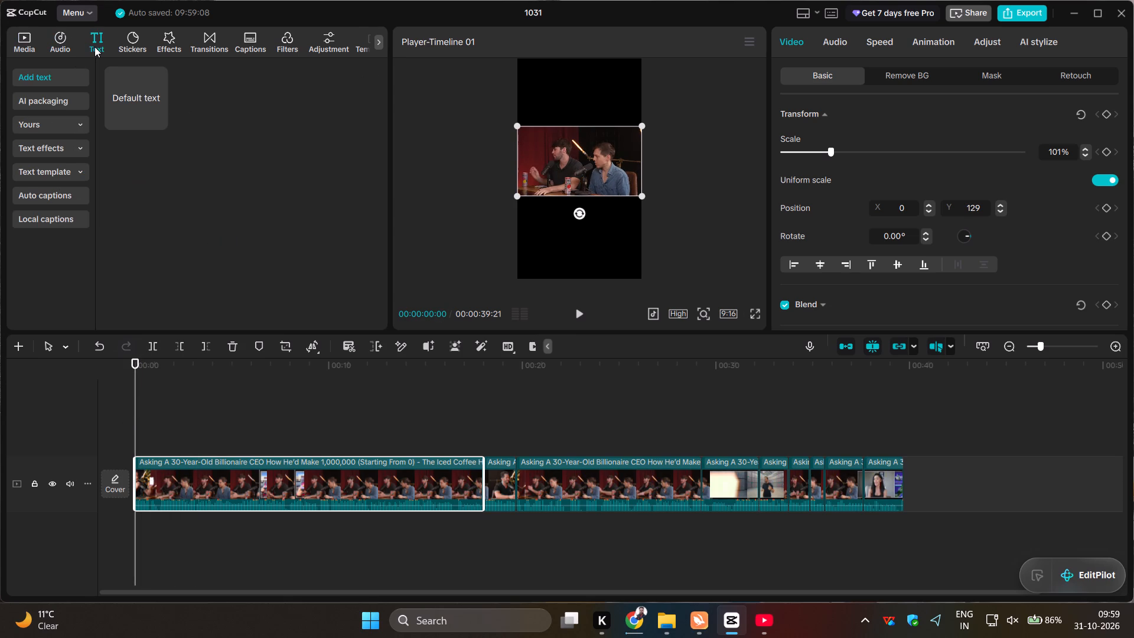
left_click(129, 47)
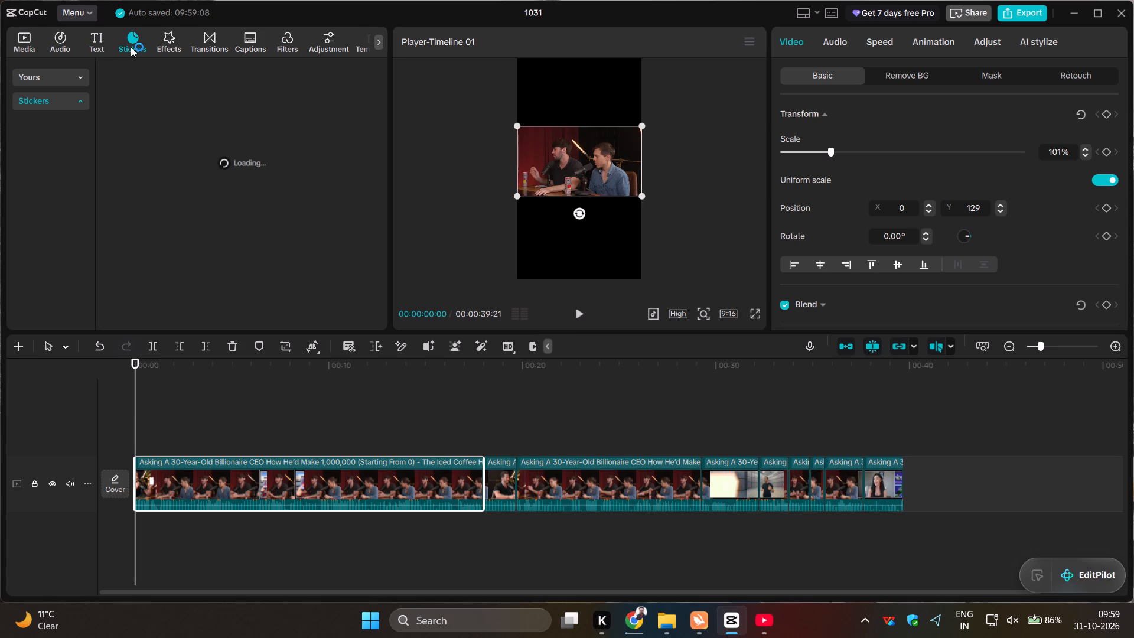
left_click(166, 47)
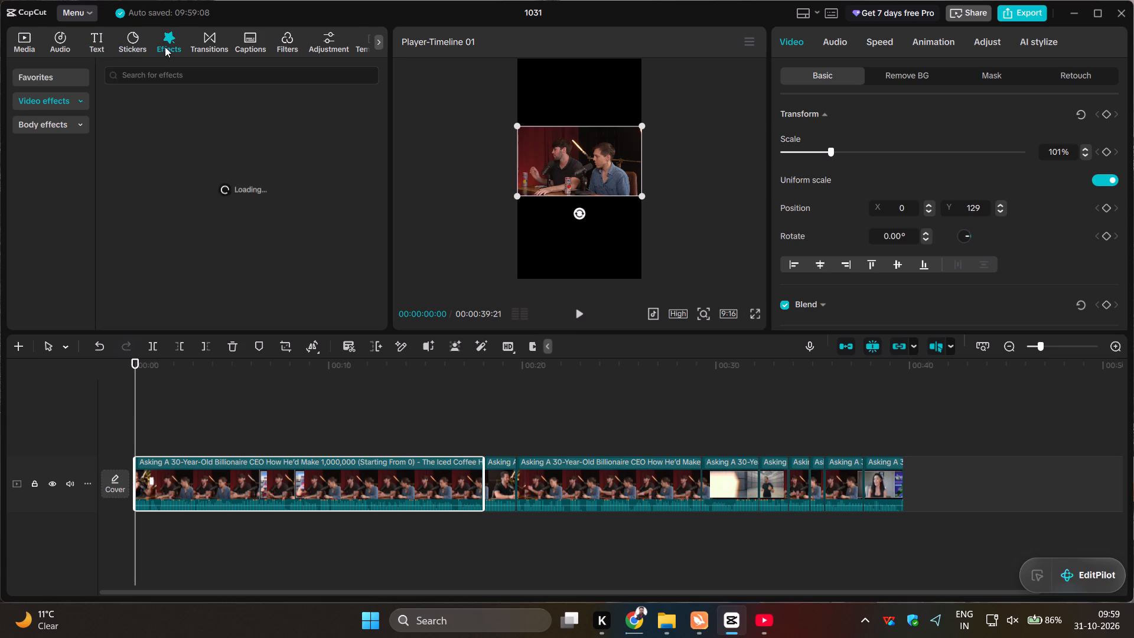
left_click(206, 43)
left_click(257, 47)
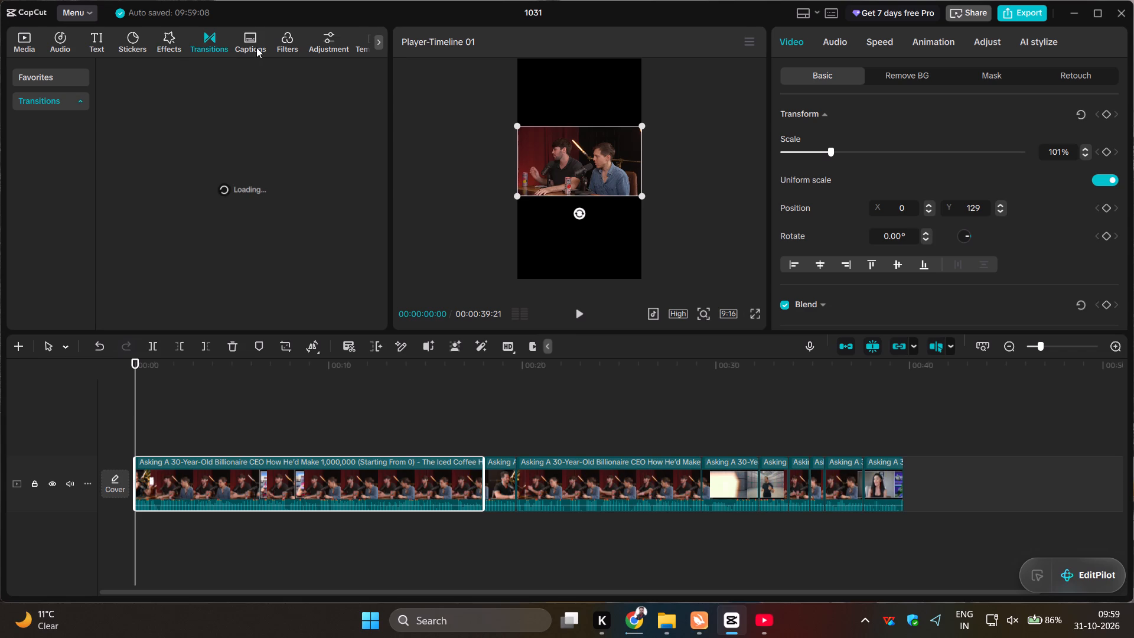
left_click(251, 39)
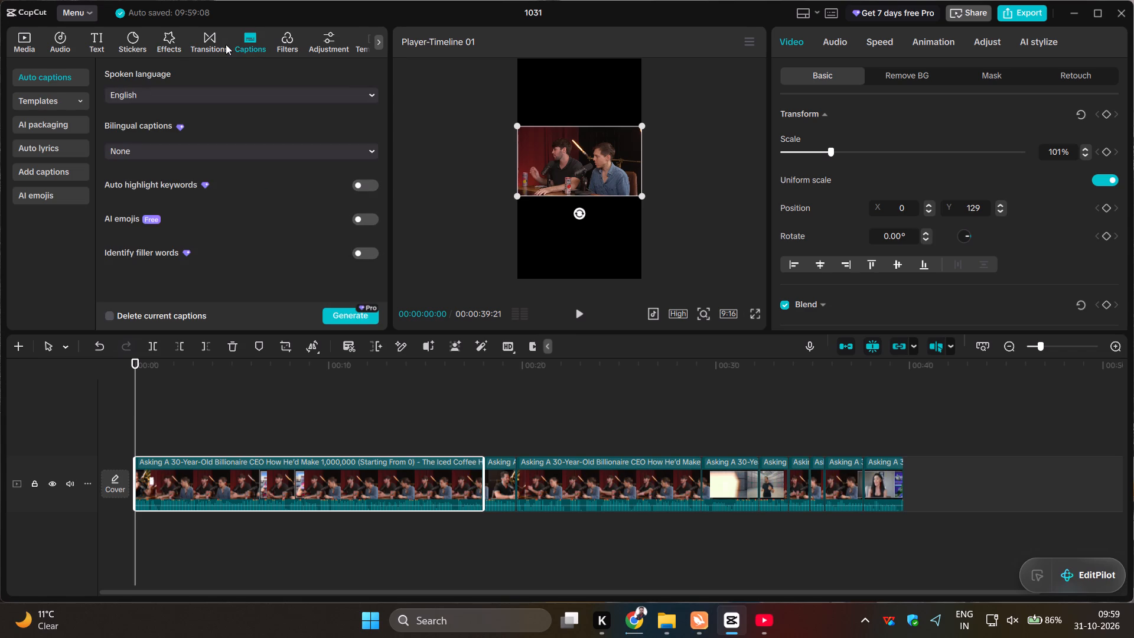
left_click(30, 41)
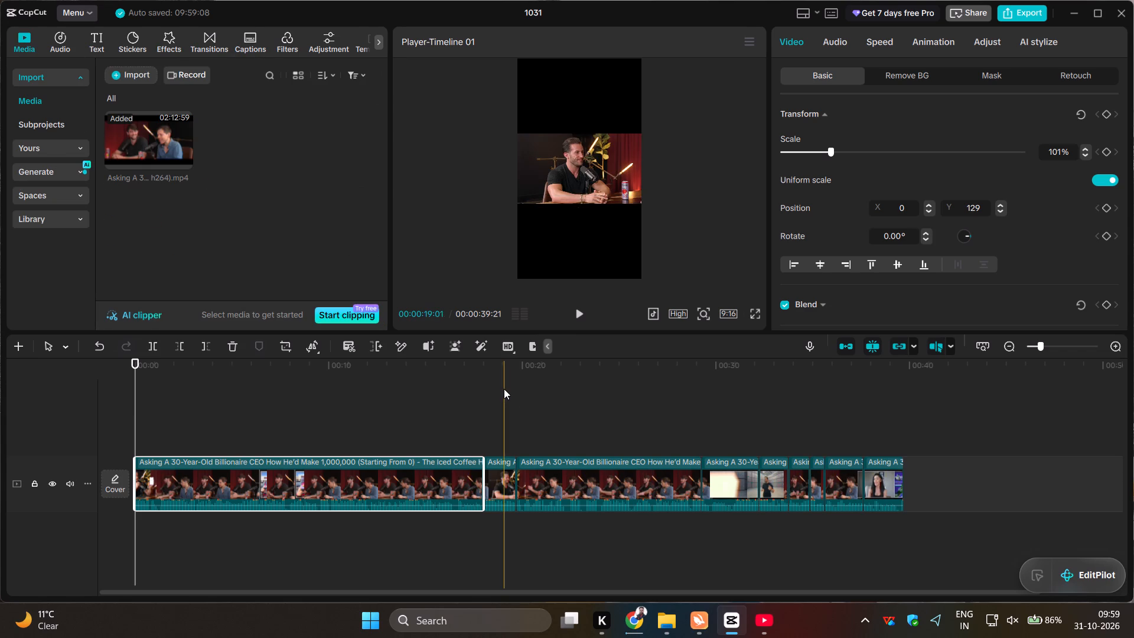
Split the opening clip at about 00:00:04:08 and 00:00:08:23, isolating the section with the side-by-side product footage.
left_click(218, 424)
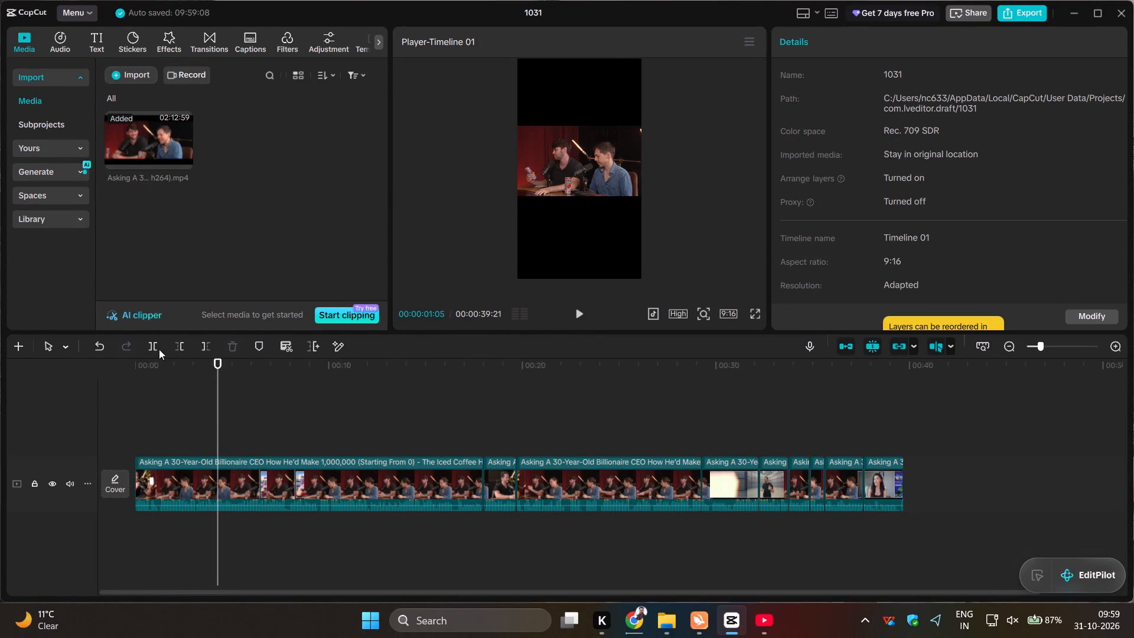
left_click(159, 349)
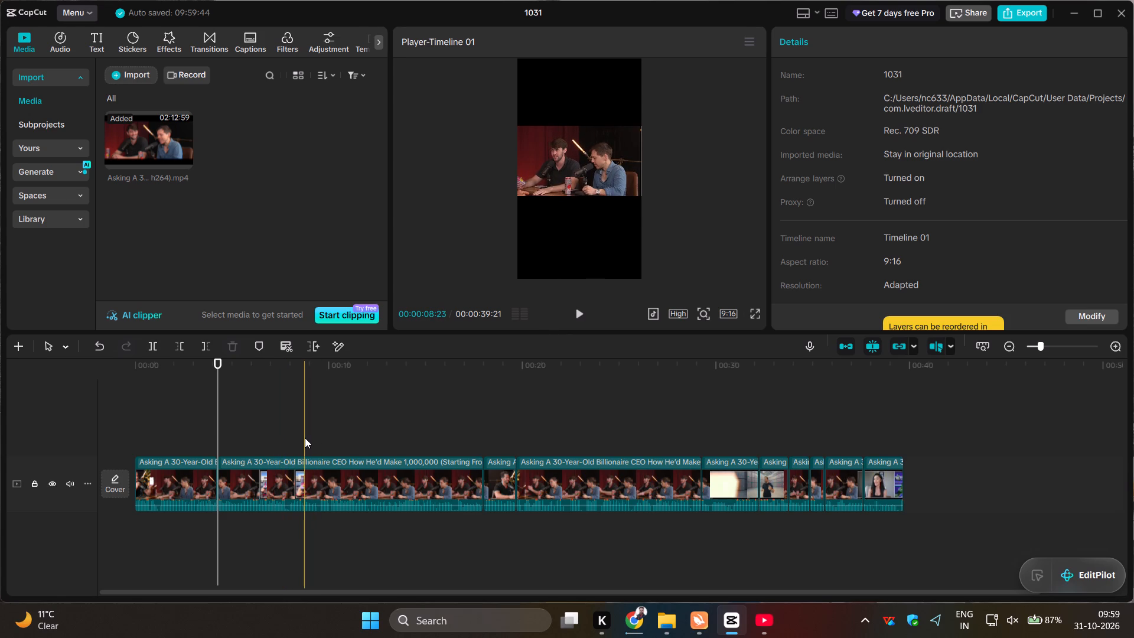
left_click(305, 438)
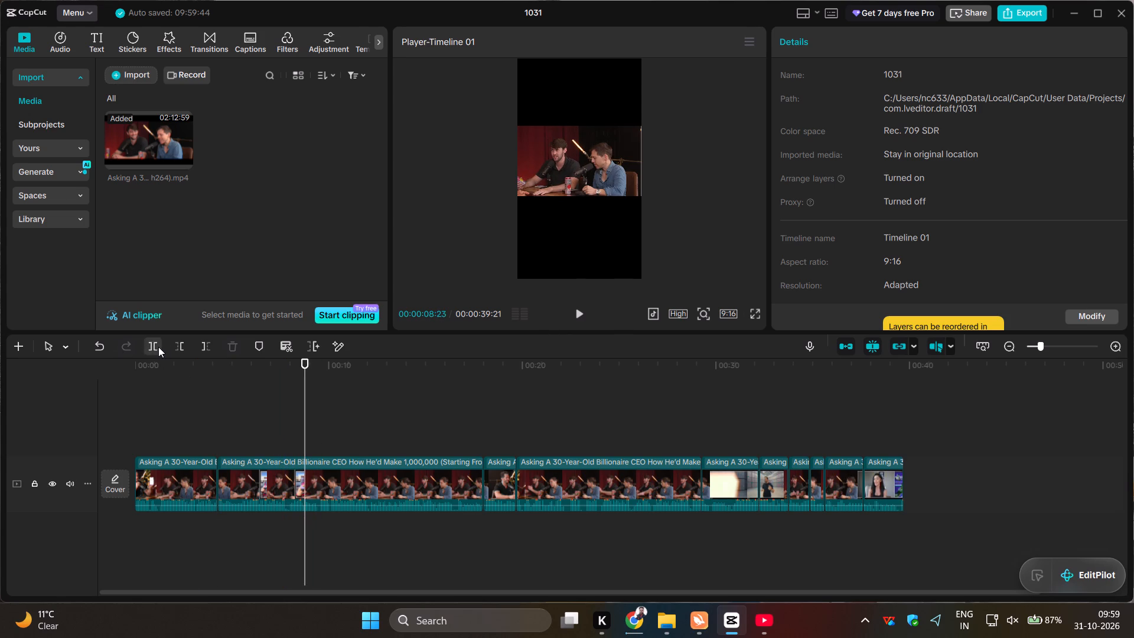
left_click(155, 347)
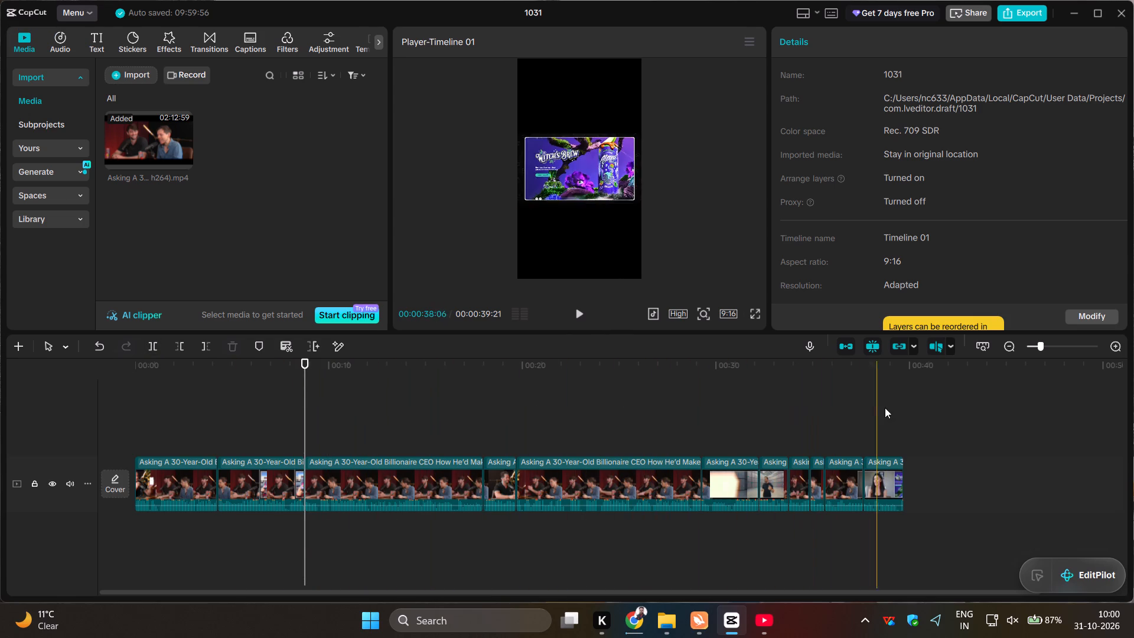
Scale the first clip to about 163% and position it at about X 180, Y 0 to frame both speakers.
left_click(150, 413)
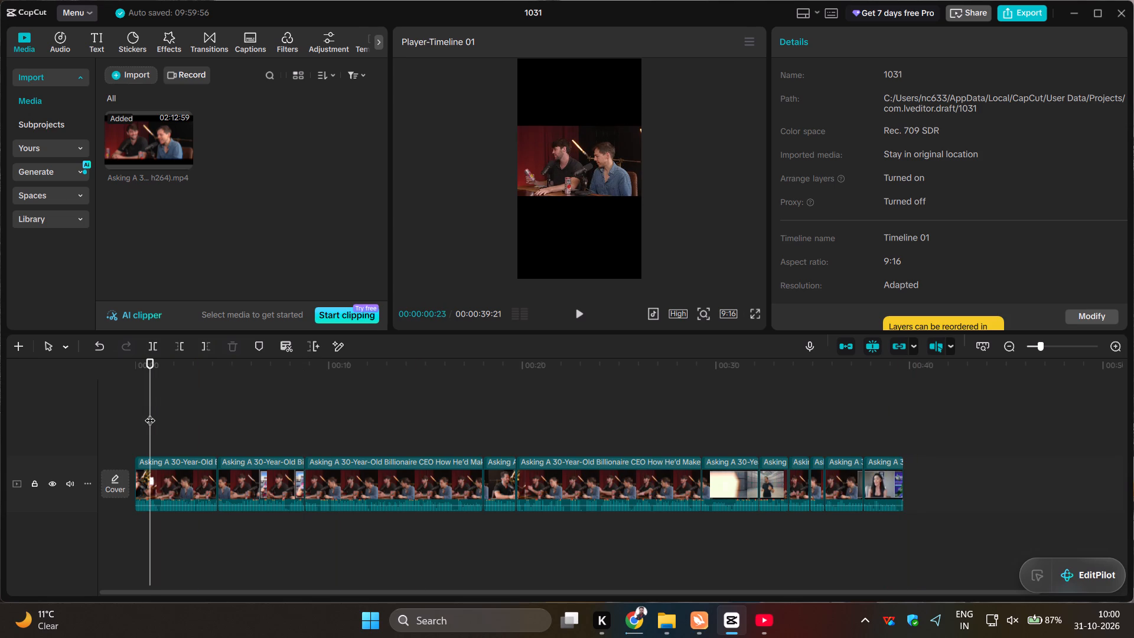
left_click_drag(150, 413, 129, 413)
left_click(194, 461)
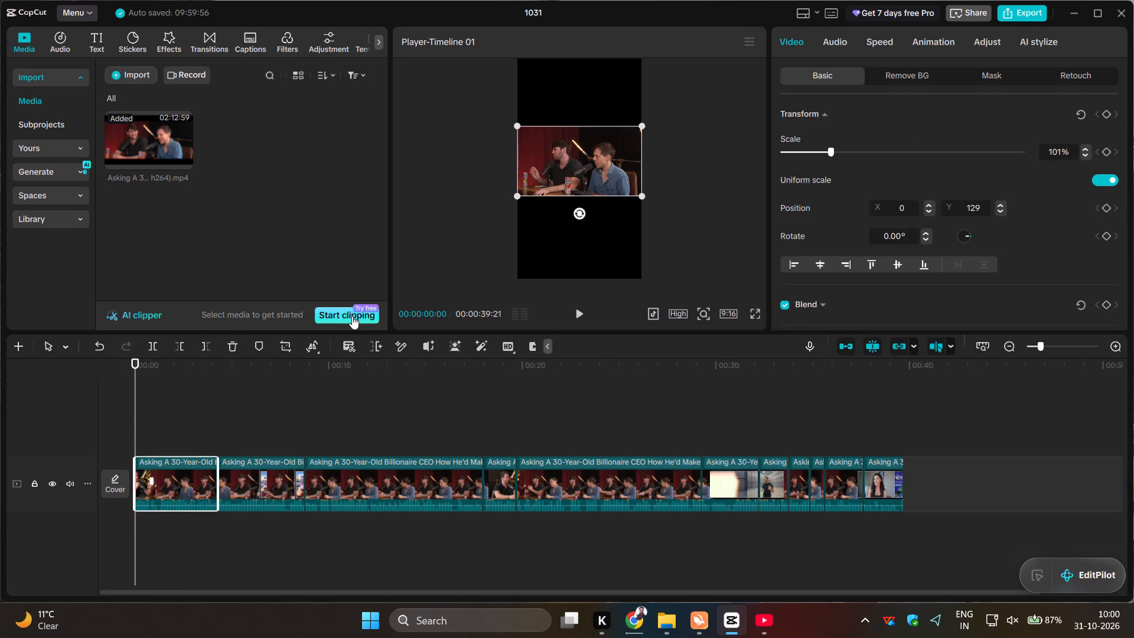
left_click_drag(640, 197, 677, 263)
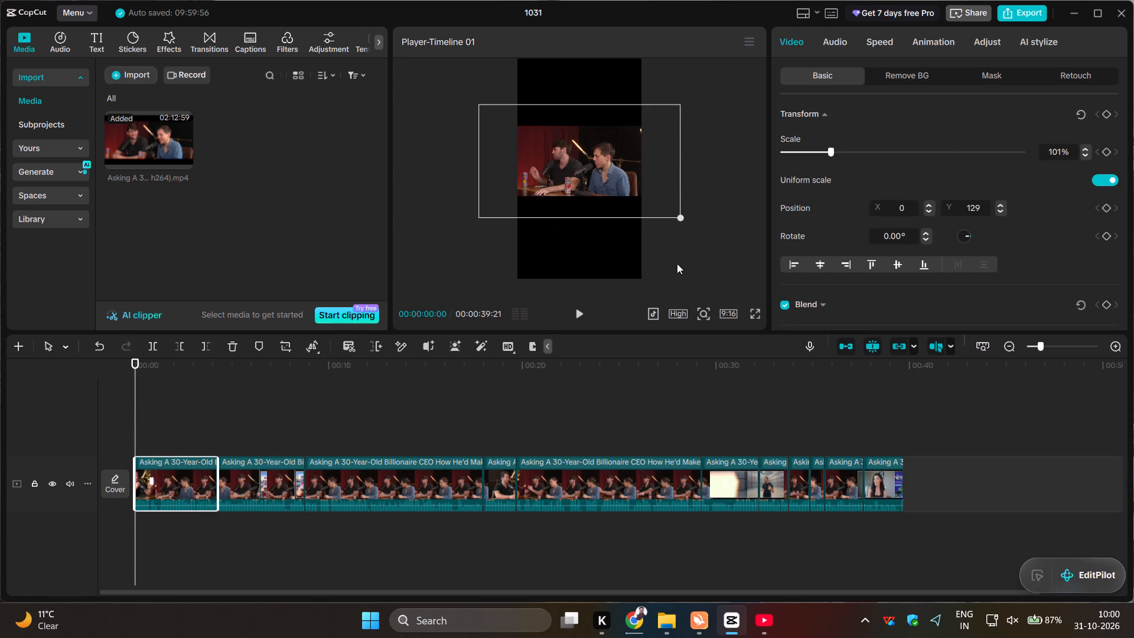
left_click_drag(591, 196, 608, 193)
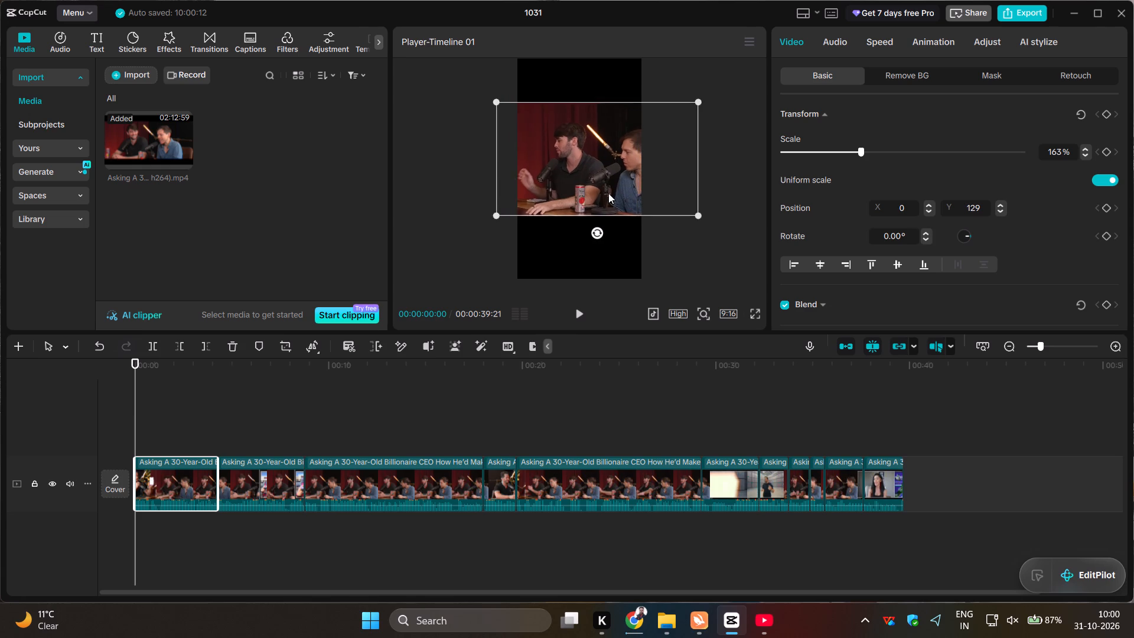
left_click_drag(608, 193, 601, 200)
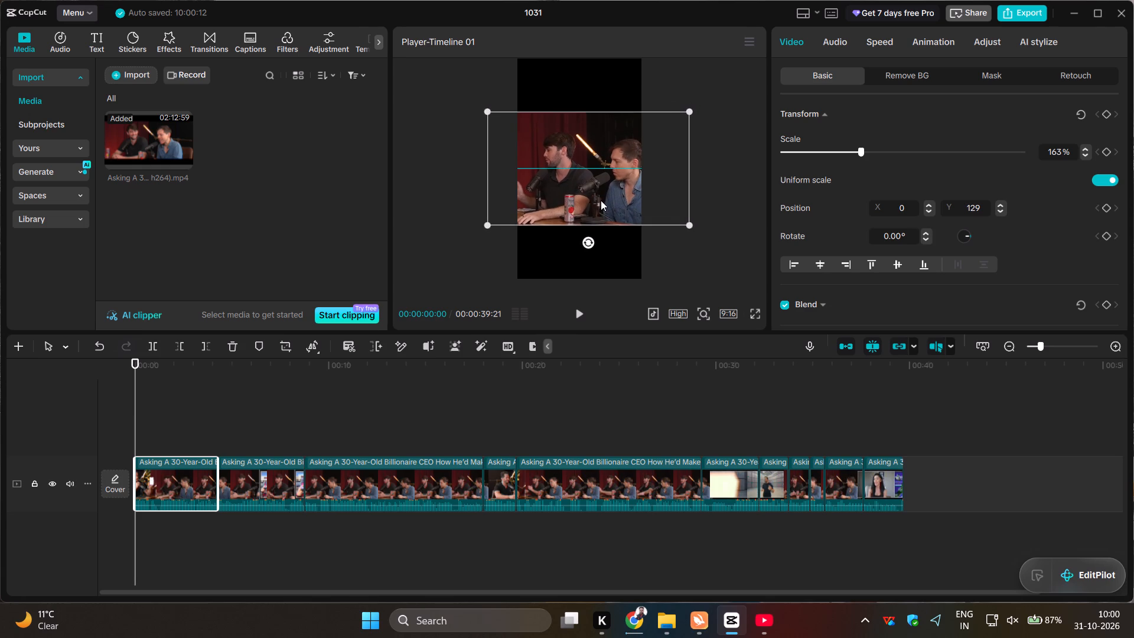
left_click_drag(601, 200, 601, 200)
Scale the second clip, with the side-by-side product footage, to about 137% and position it at about X -400, Y 90.
left_click(256, 437)
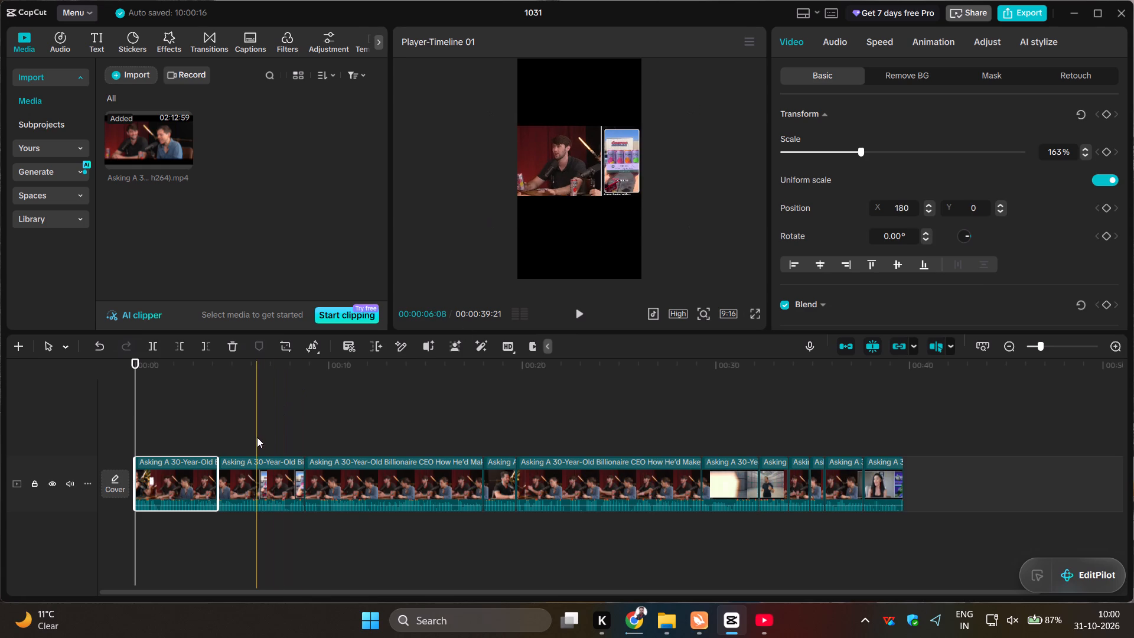
left_click(260, 471)
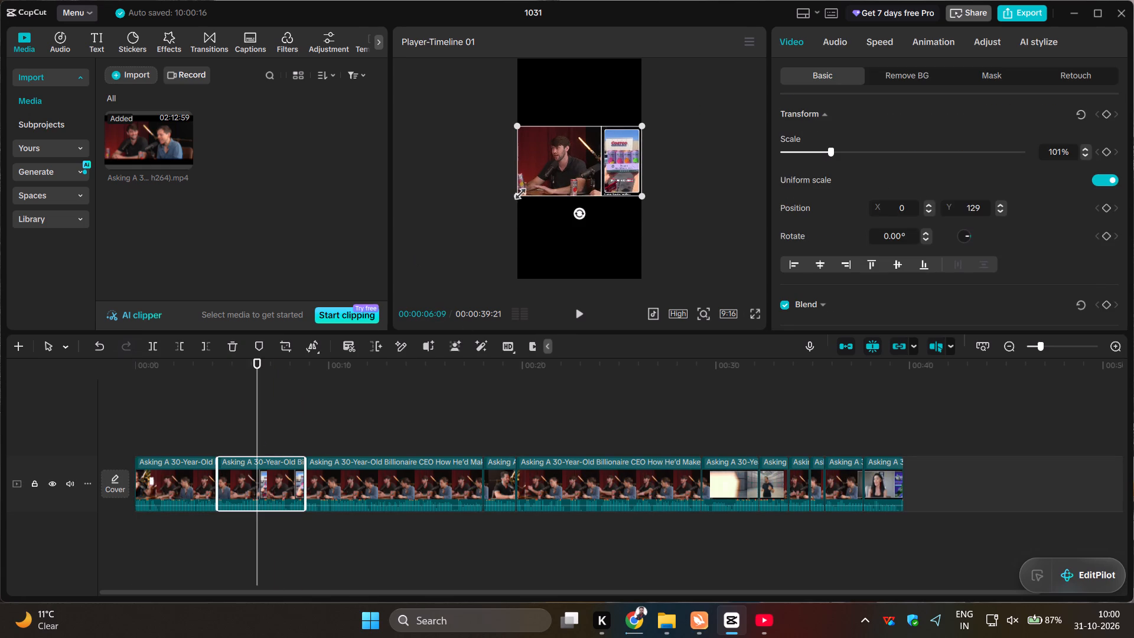
left_click_drag(518, 191, 493, 219)
left_click_drag(592, 184, 574, 187)
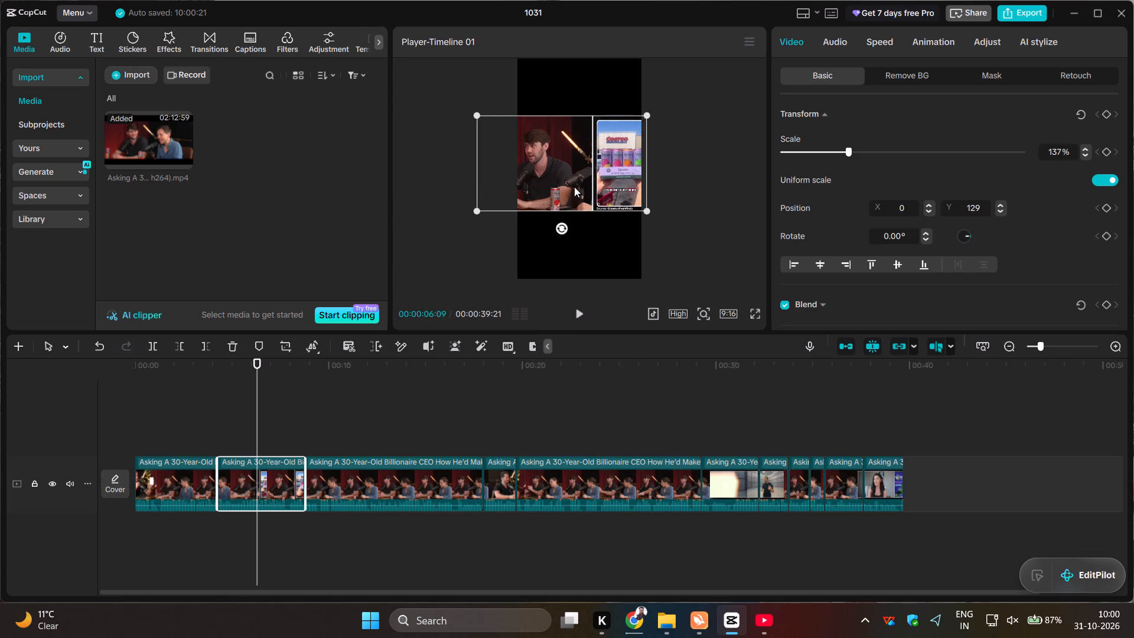
left_click_drag(574, 187, 571, 187)
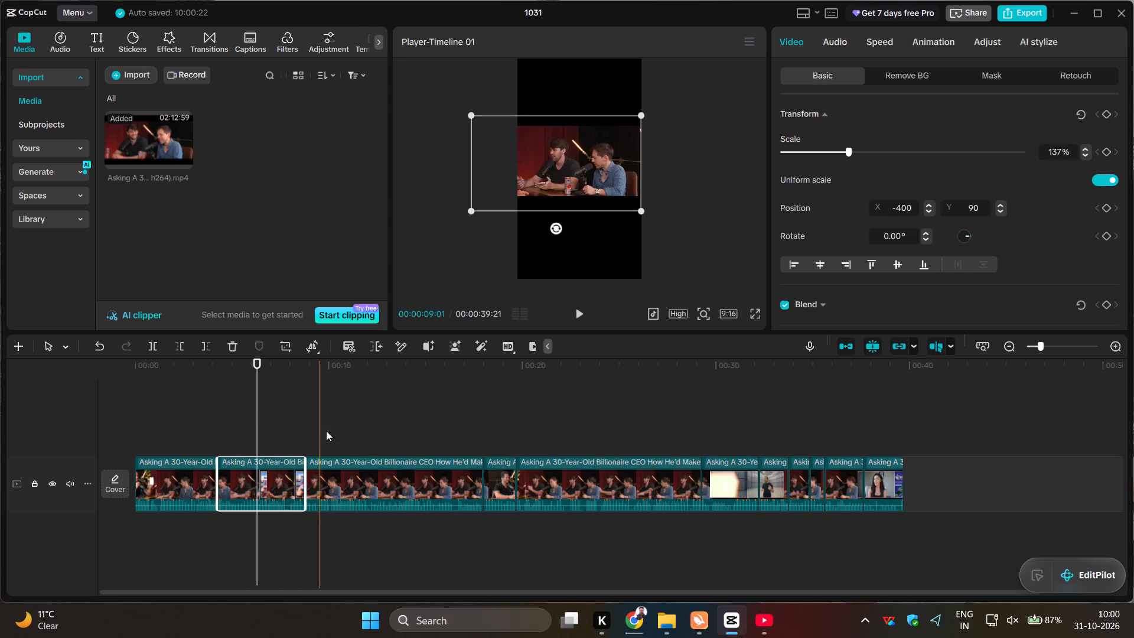
Scale the third clip, starting at 00:00:08:23, to about 161% and position it at about X 96, Y 161.
left_click(361, 434)
left_click(367, 463)
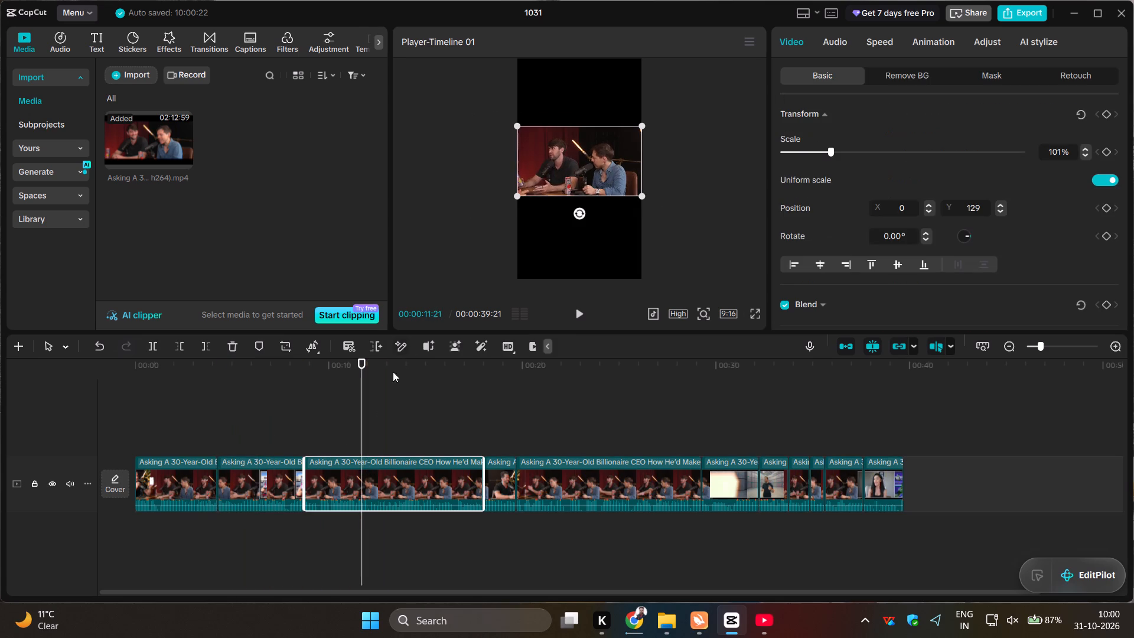
left_click_drag(358, 404, 321, 414)
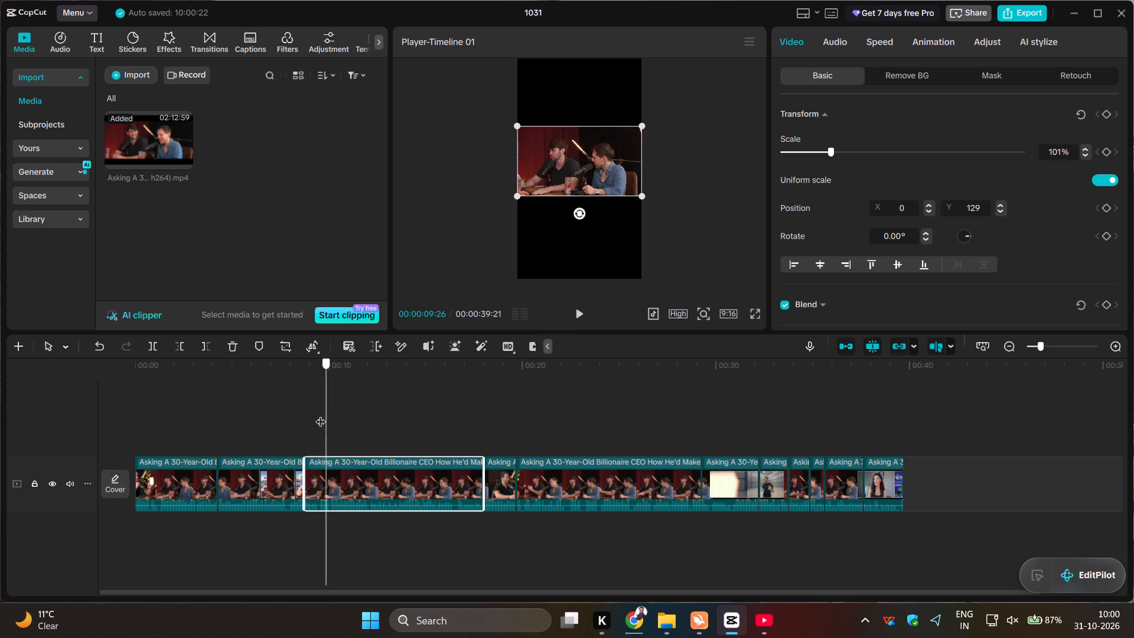
left_click_drag(321, 414, 305, 415)
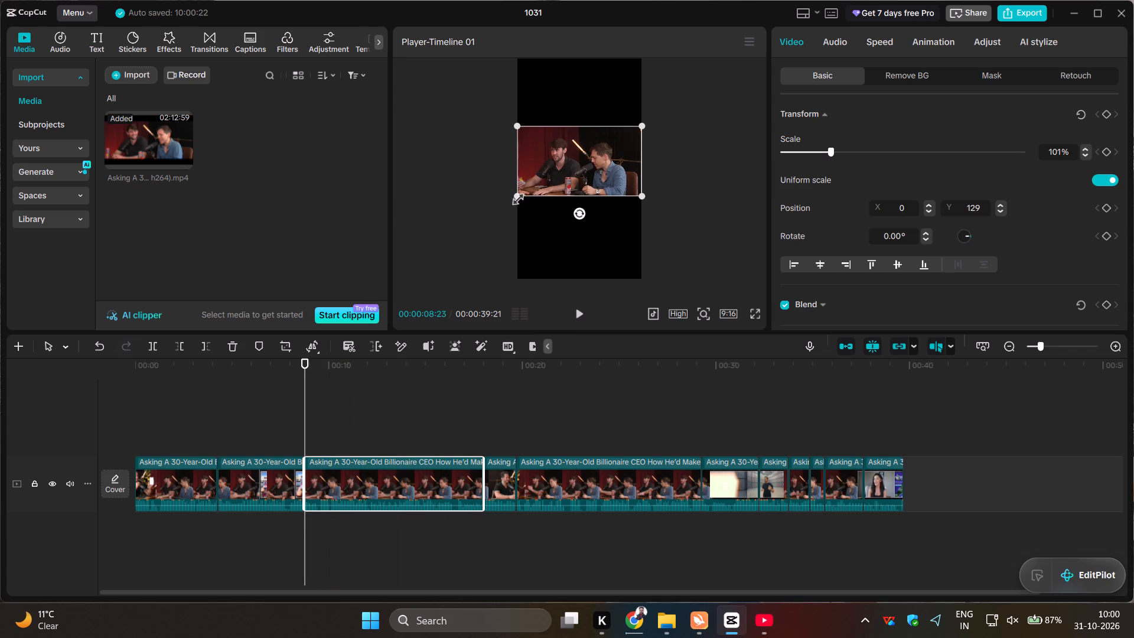
left_click_drag(514, 199, 474, 256)
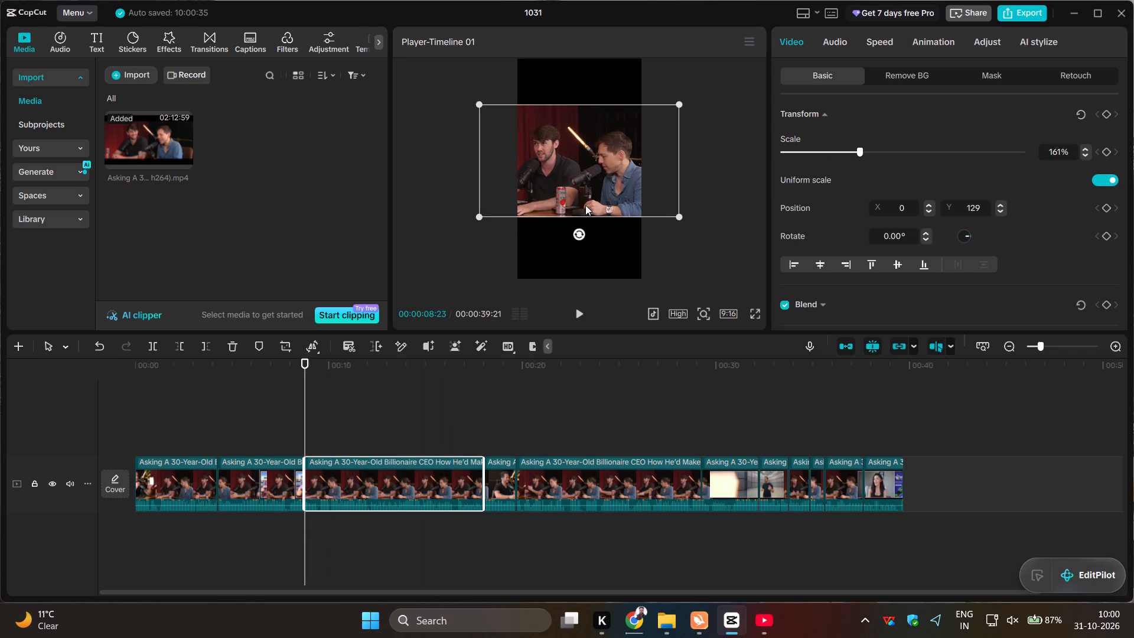
left_click_drag(586, 205, 589, 204)
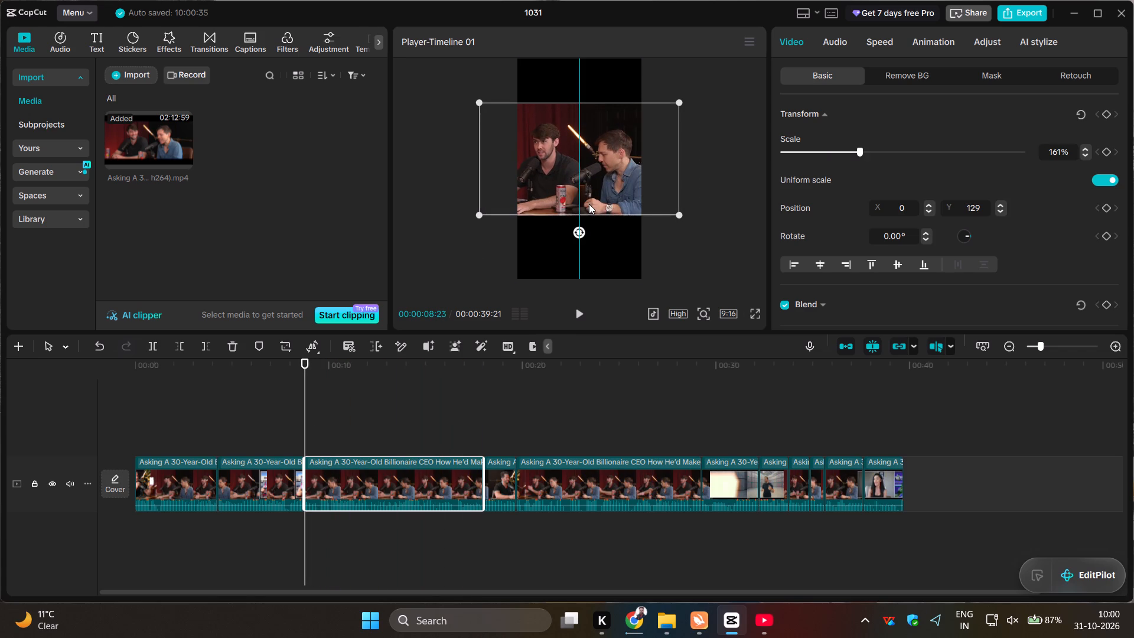
left_click_drag(589, 204, 592, 203)
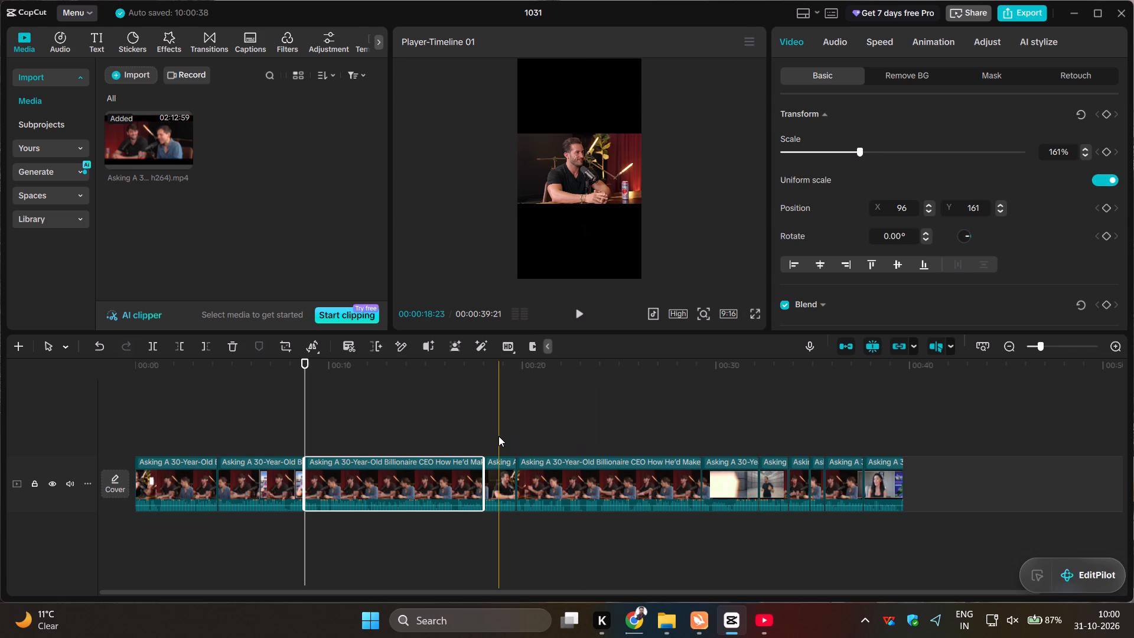
Scale the close-up clip of the guest in the black T-shirt to about 152%, centred in the frame.
left_click(498, 436)
left_click(501, 462)
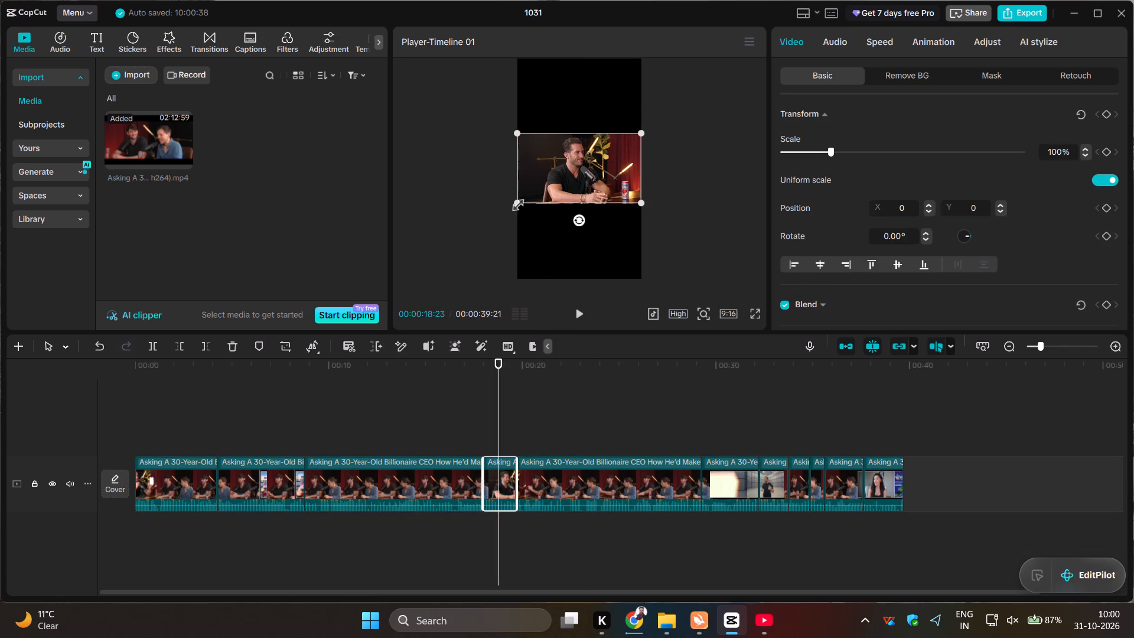
left_click_drag(513, 201, 475, 248)
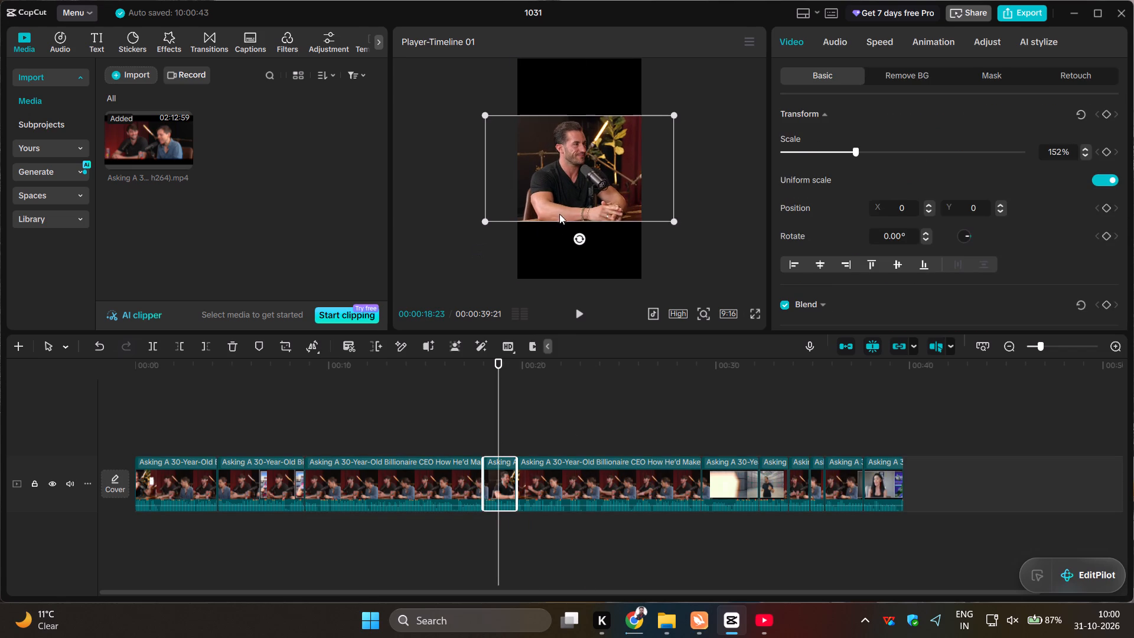
left_click(581, 198)
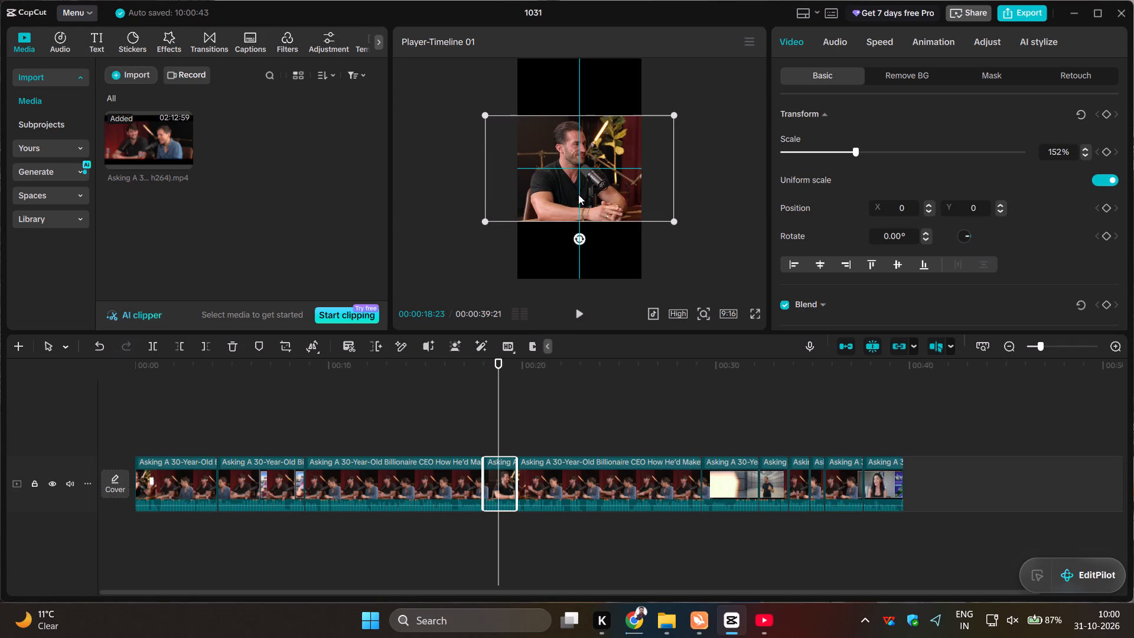
Scale the long two-speaker clip after the guest close-up to about 168% and position it at about X 122, Y 148.
left_click(585, 441)
left_click(574, 477)
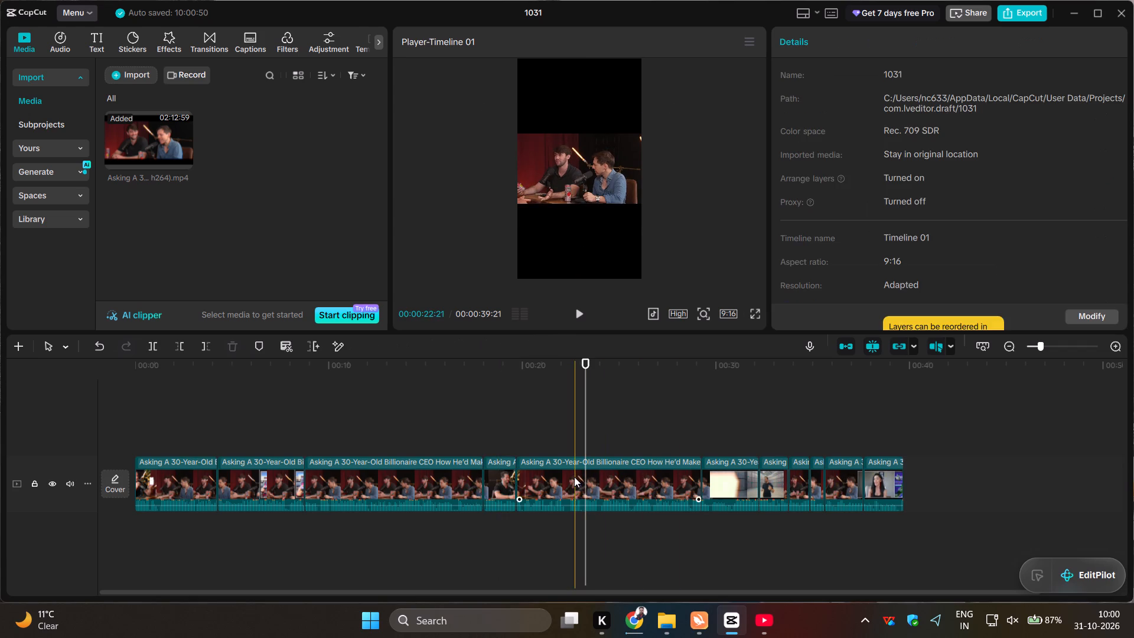
left_click_drag(516, 200, 504, 217)
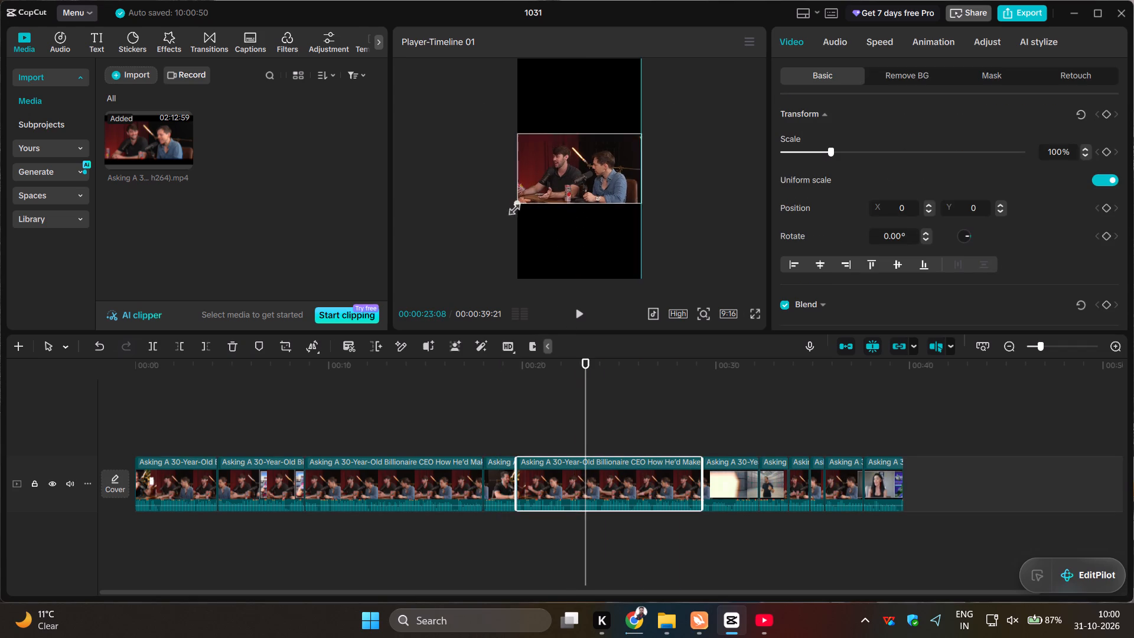
left_click_drag(504, 217, 470, 258)
left_click_drag(576, 203, 588, 201)
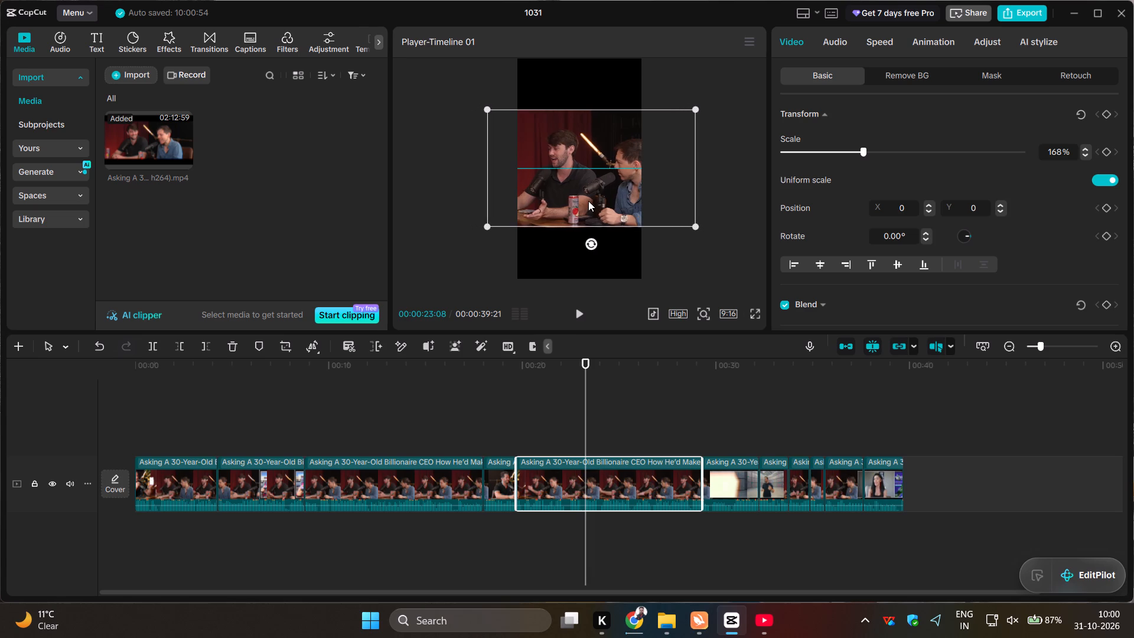
left_click_drag(588, 201, 584, 194)
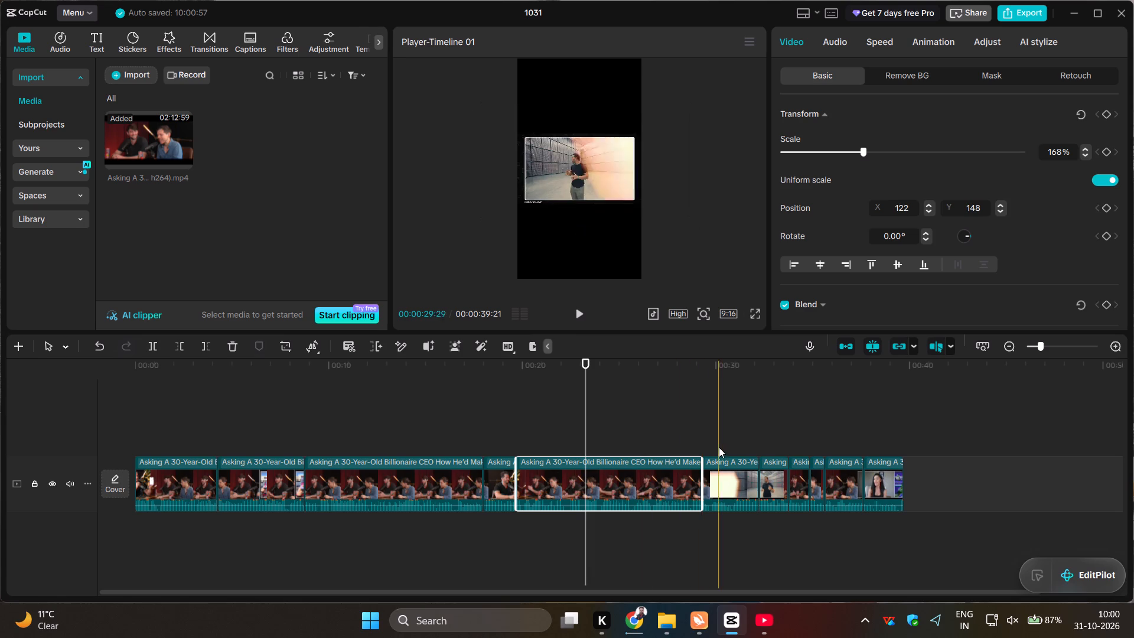
Scale the warehouse footage clip near 00:00:30 to about 189% and position it at about X 0, Y 97.
left_click(722, 446)
left_click(725, 476)
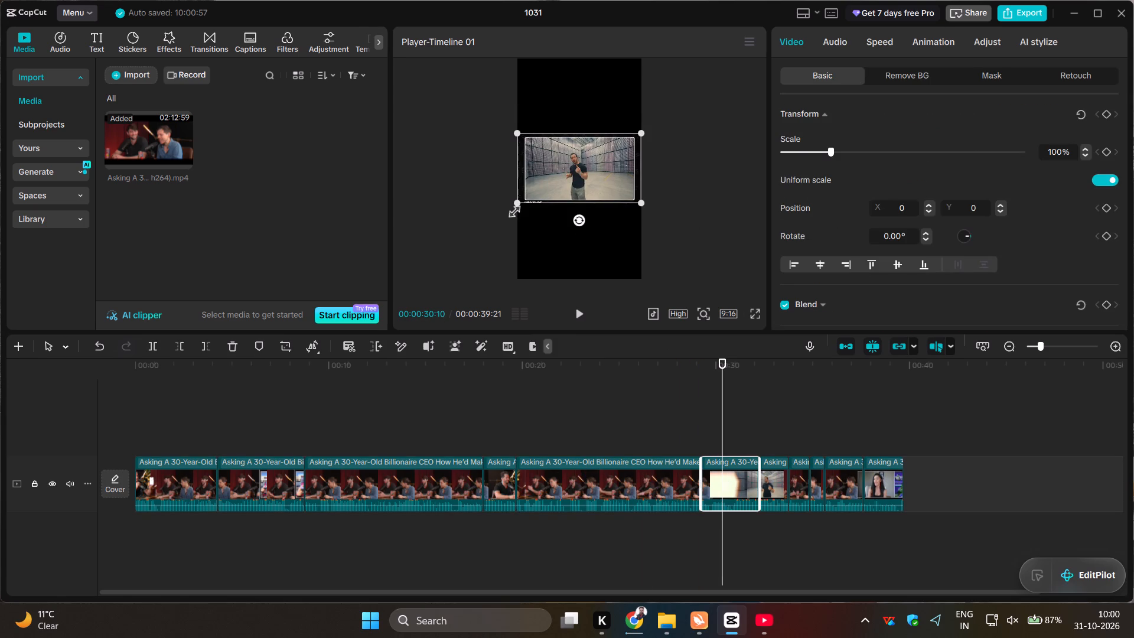
left_click_drag(512, 209, 447, 290)
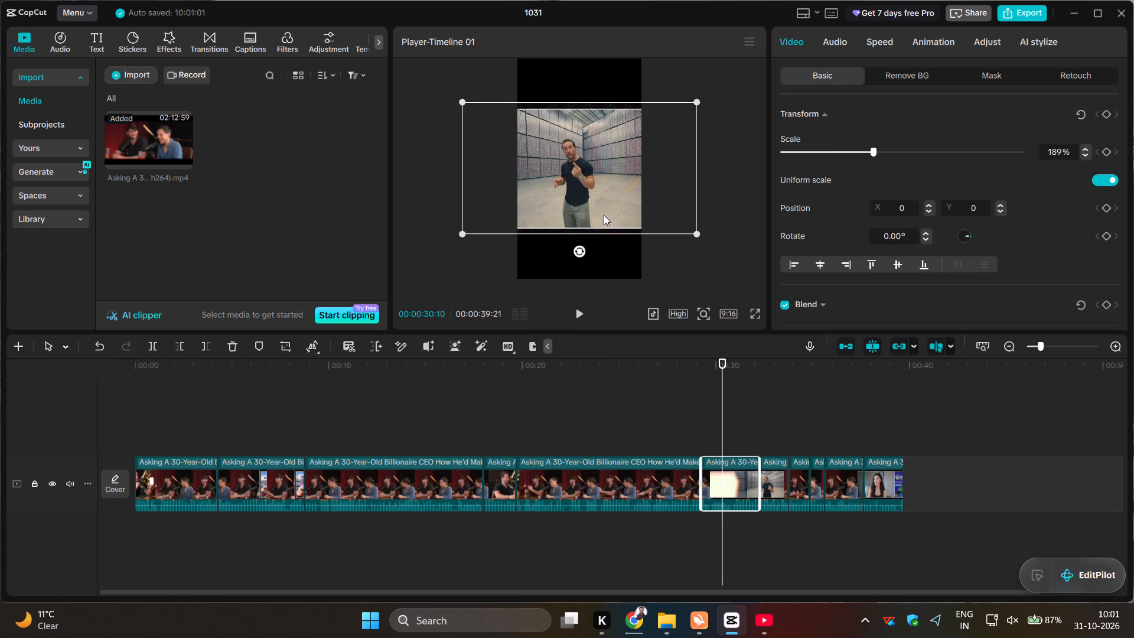
left_click(583, 212)
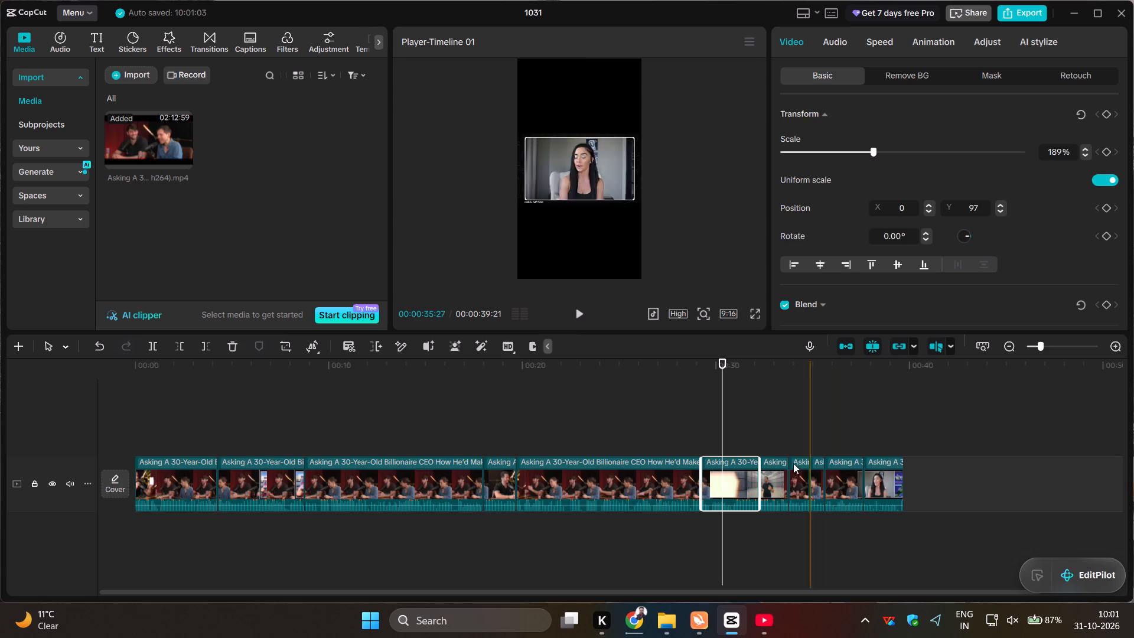
Scale the two-speaker clip right after the warehouse clip to about 163% and position it at about X 0, Y 238.
left_click(780, 464)
left_click(773, 433)
left_click(774, 462)
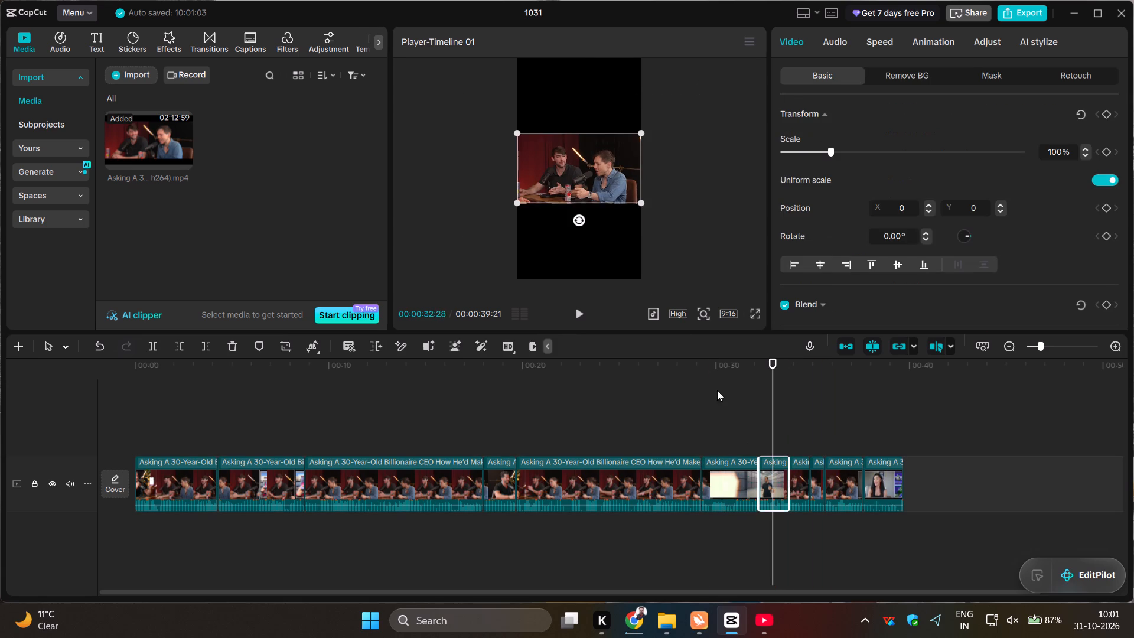
left_click_drag(513, 204, 467, 258)
left_click_drag(586, 199, 589, 182)
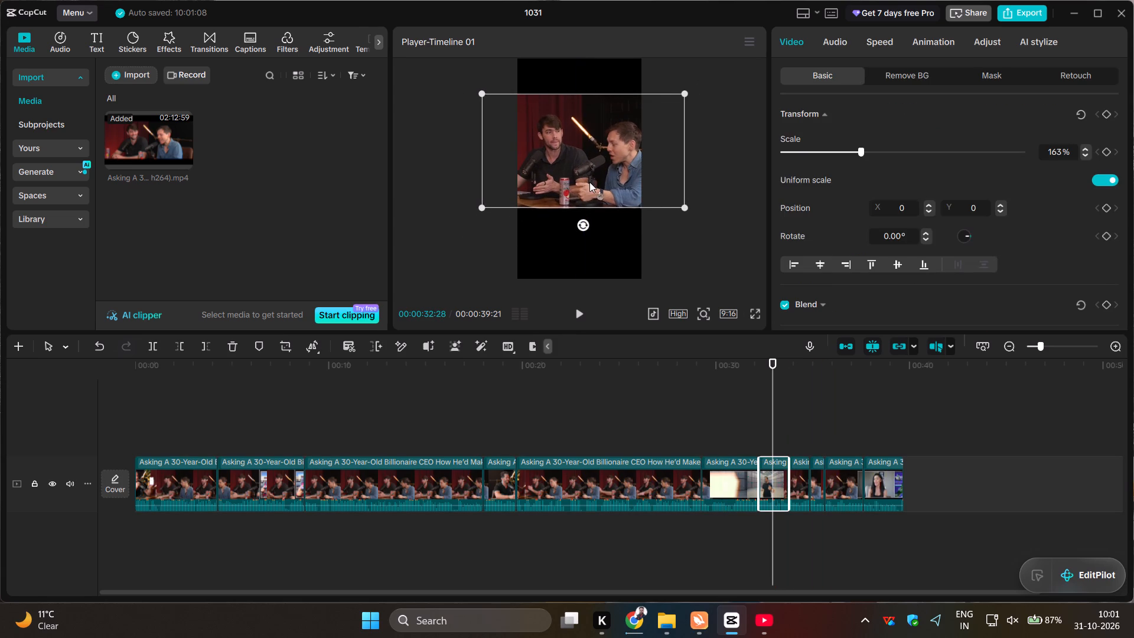
left_click_drag(589, 182, 588, 185)
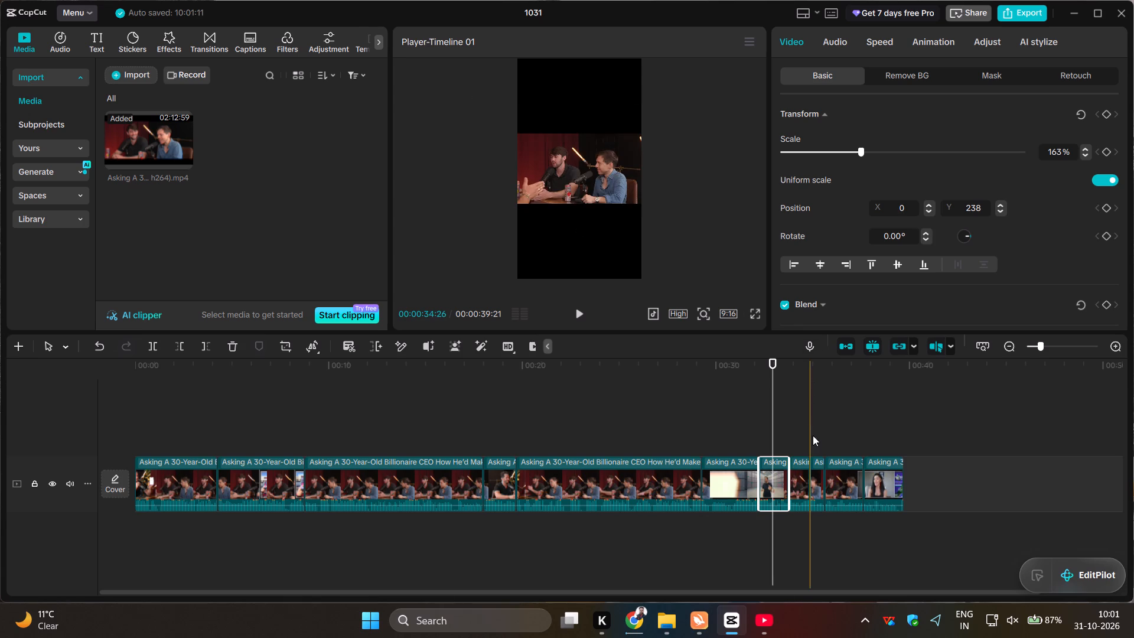
Scale the guest close-up clip at 00:00:34:05 to about 170% and position it at about X 0, Y 135.
left_click(796, 448)
left_click(800, 464)
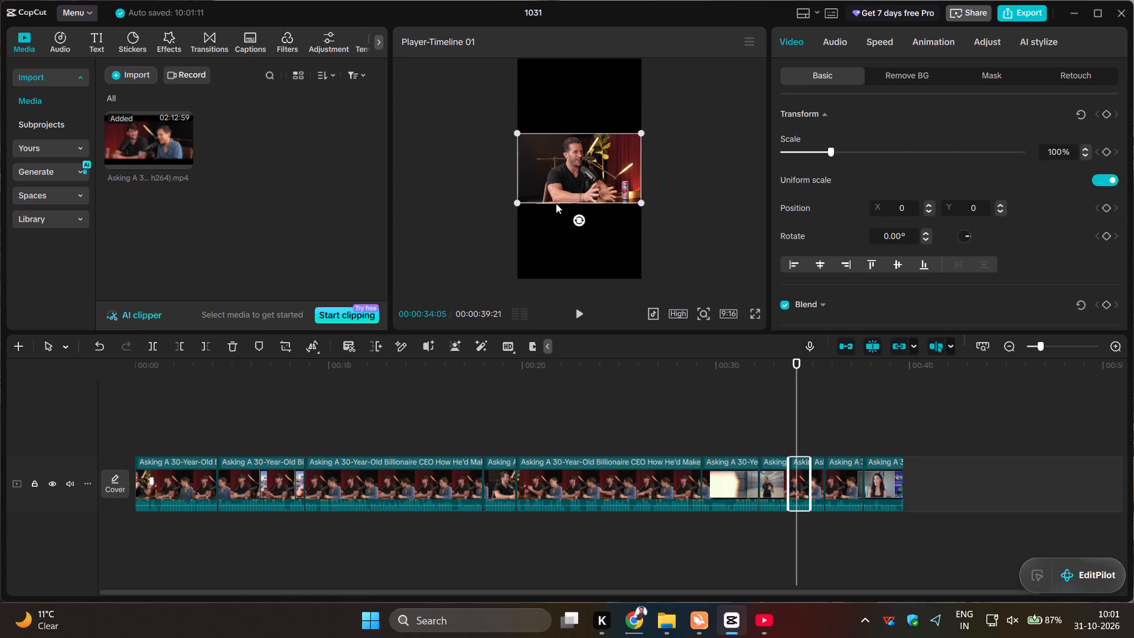
left_click_drag(514, 203, 465, 263)
left_click_drag(600, 203, 599, 197)
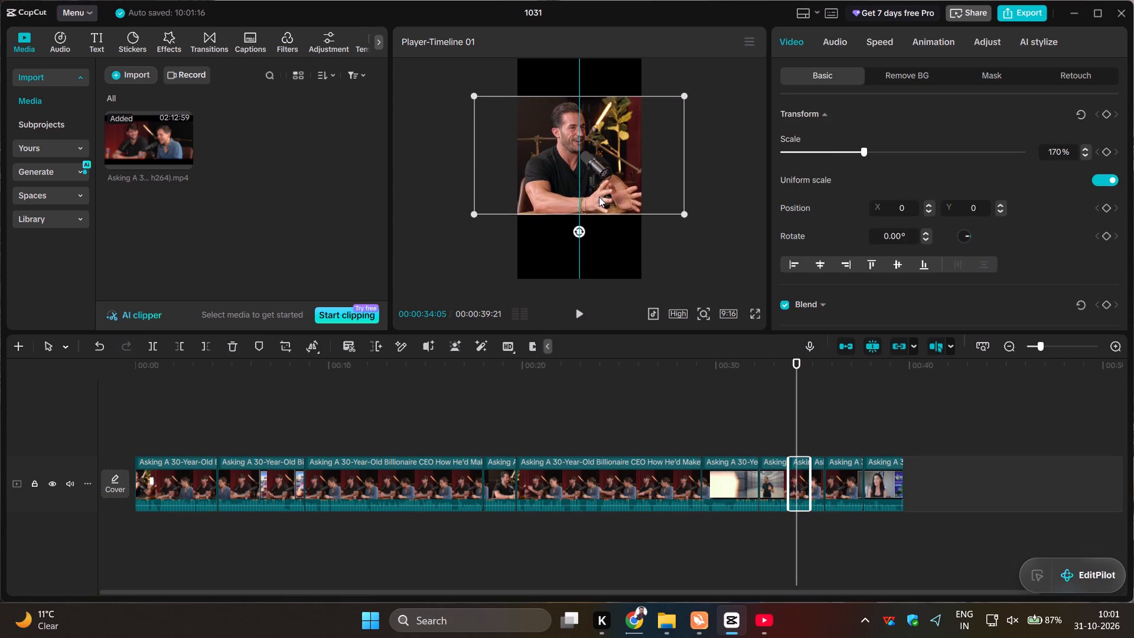
left_click_drag(599, 197, 599, 196)
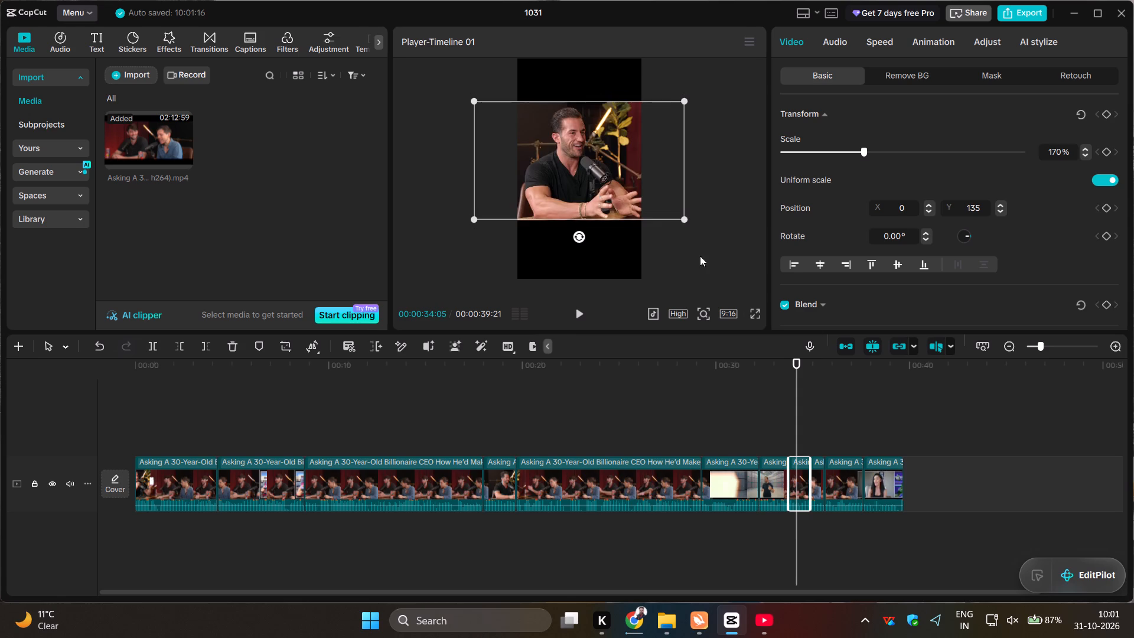
Scale the short two-speaker clip at 00:00:35:06 to about 181% and position it at about X 225, Y 129.
left_click(813, 444)
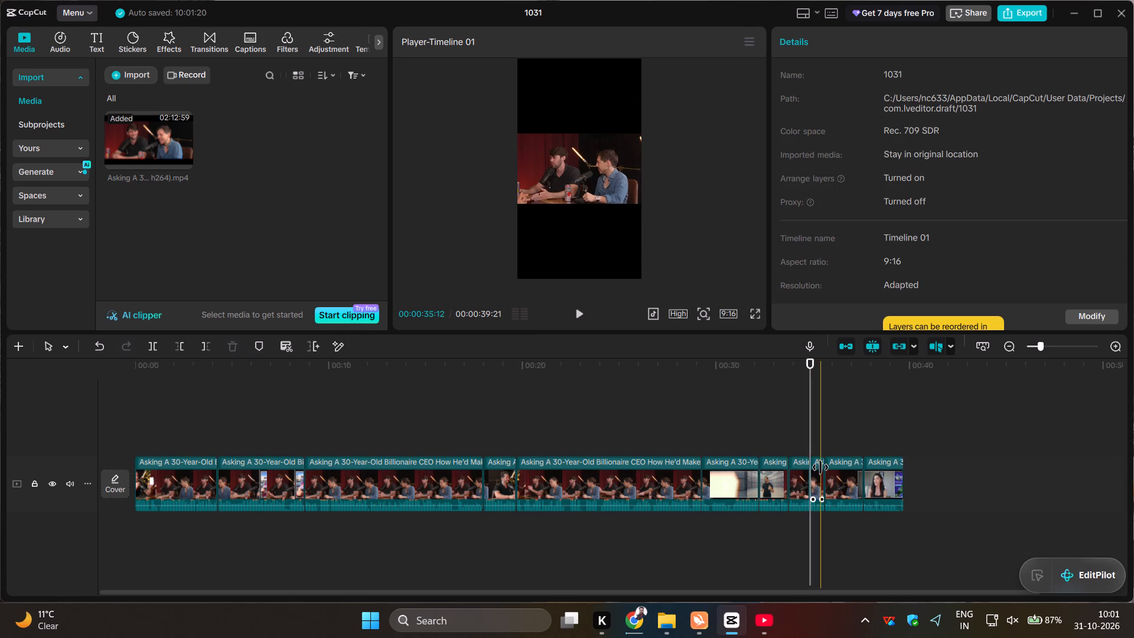
double_click(814, 443)
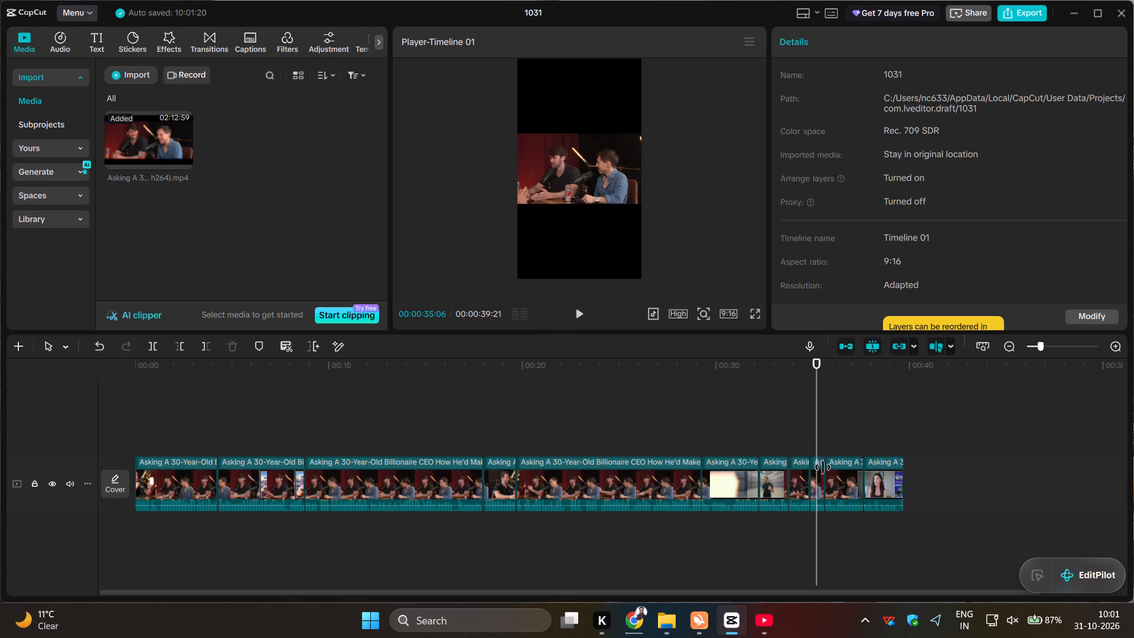
left_click(817, 469)
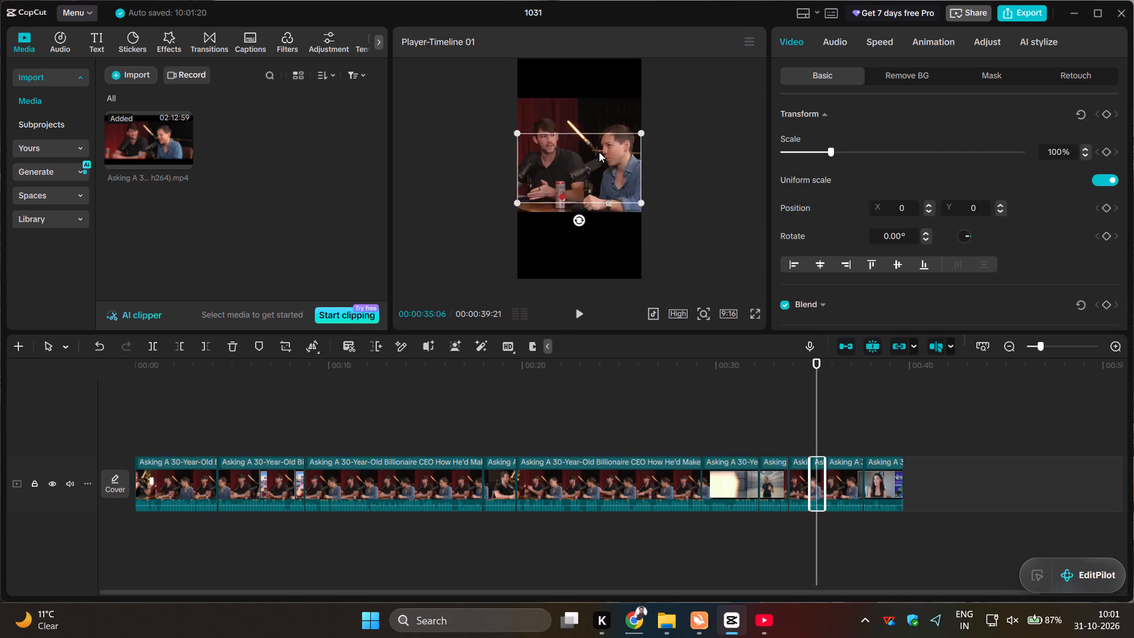
left_click_drag(515, 200, 458, 267)
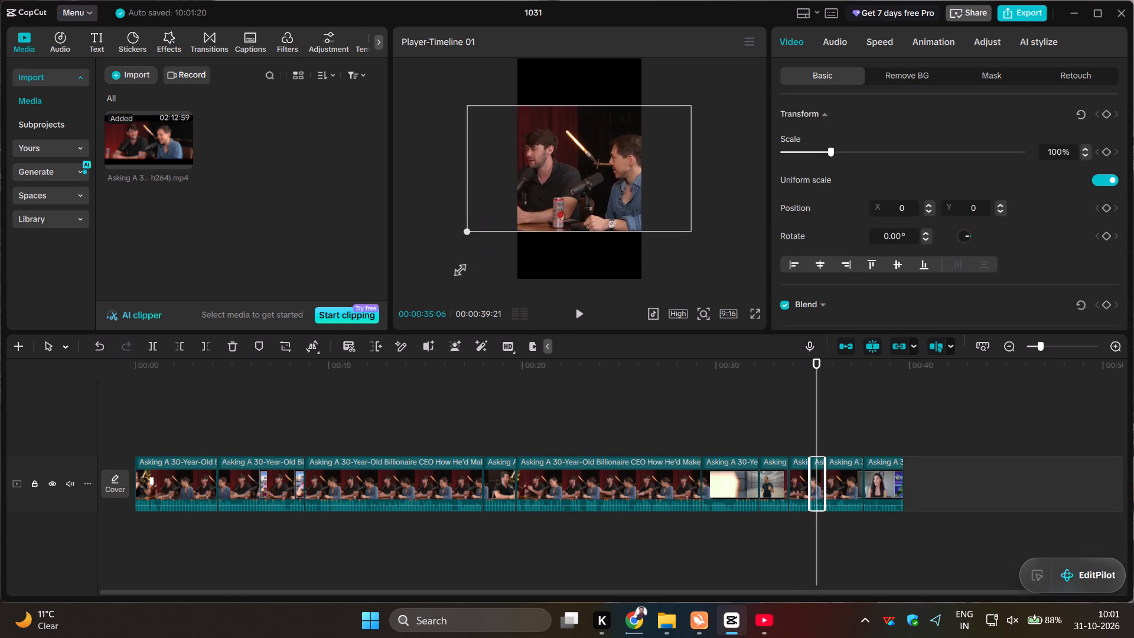
left_click_drag(458, 267, 458, 267)
left_click_drag(564, 206, 573, 186)
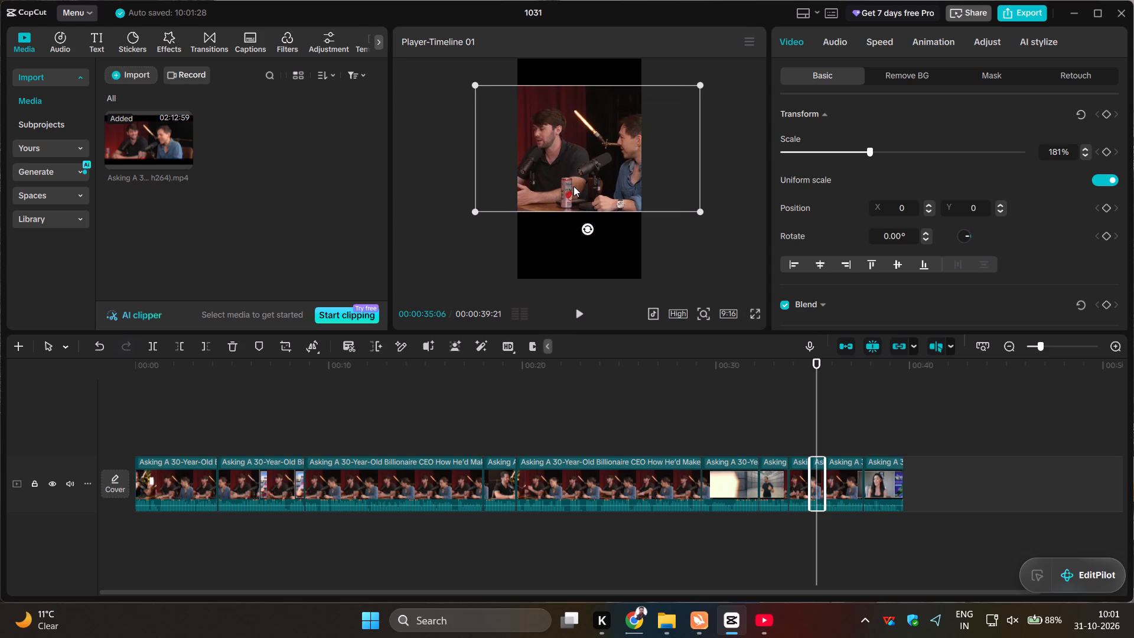
left_click_drag(573, 186, 578, 198)
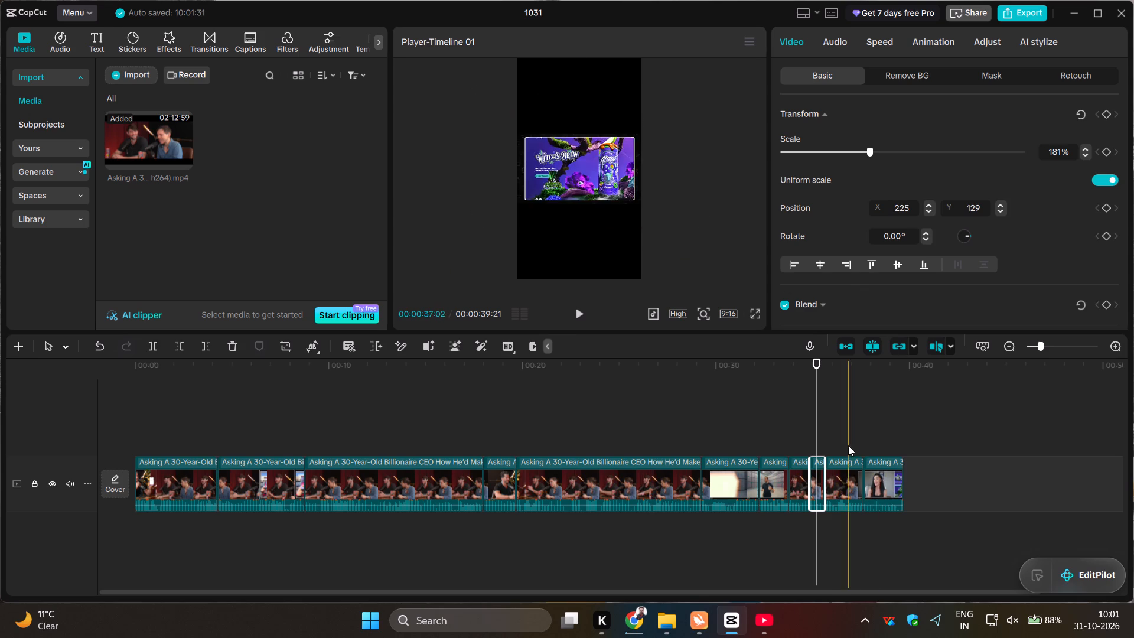
Scale the clip of the dark-haired woman near 00:00:36 to about 184% and position it at about X -103, Y 187.
left_click(839, 458)
left_click(842, 443)
left_click(839, 460)
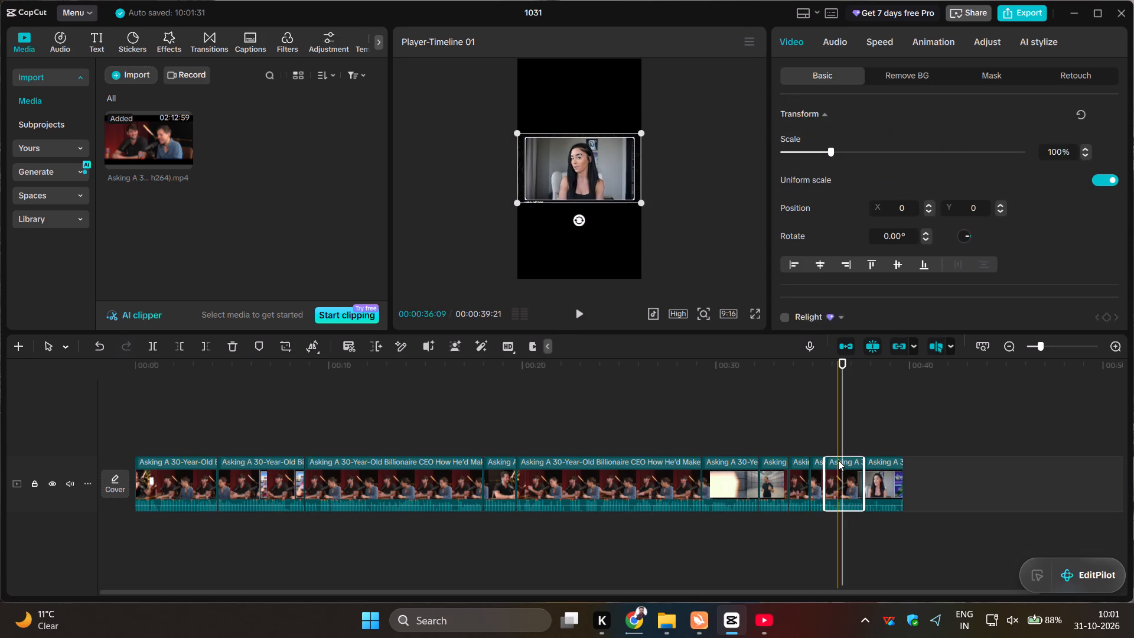
left_click_drag(512, 204, 440, 261)
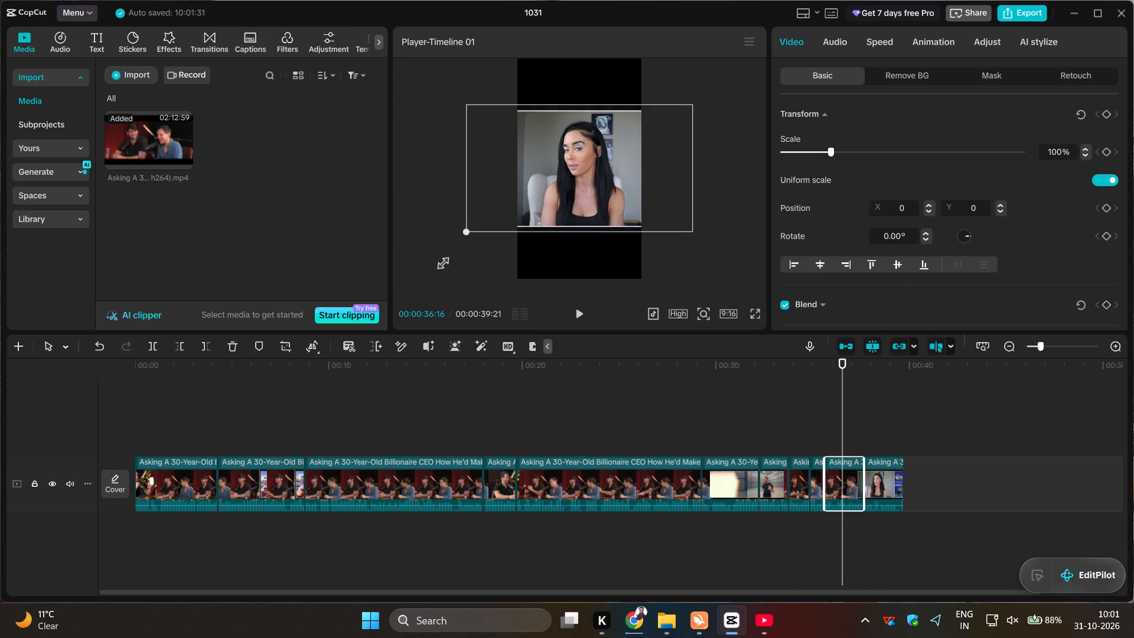
left_click_drag(440, 261, 439, 261)
left_click_drag(582, 206, 575, 203)
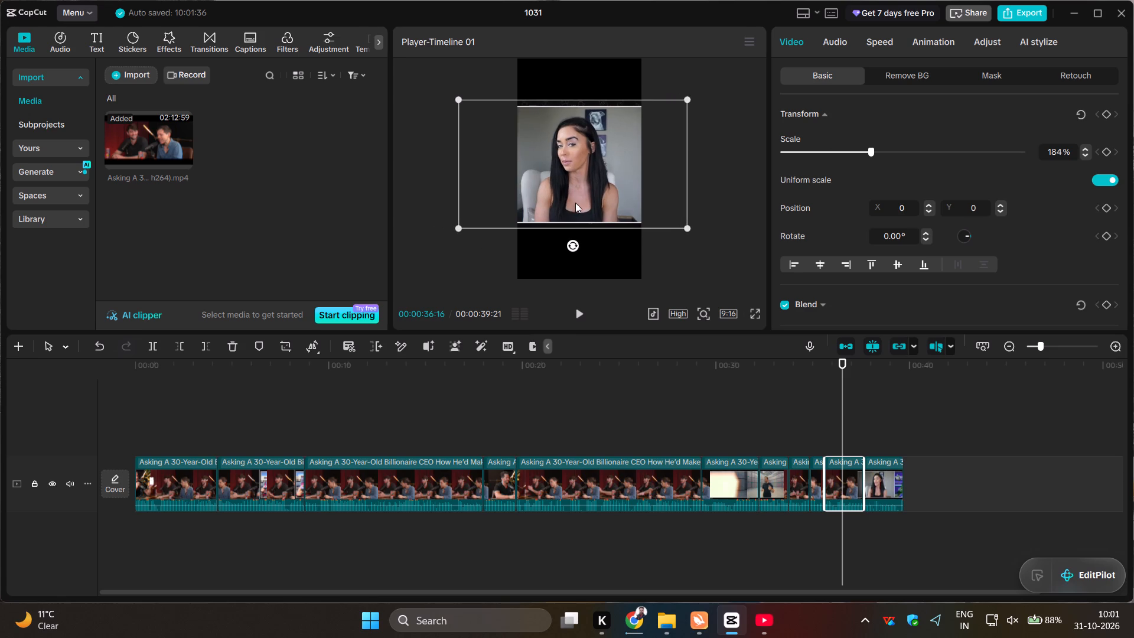
left_click_drag(575, 203, 576, 196)
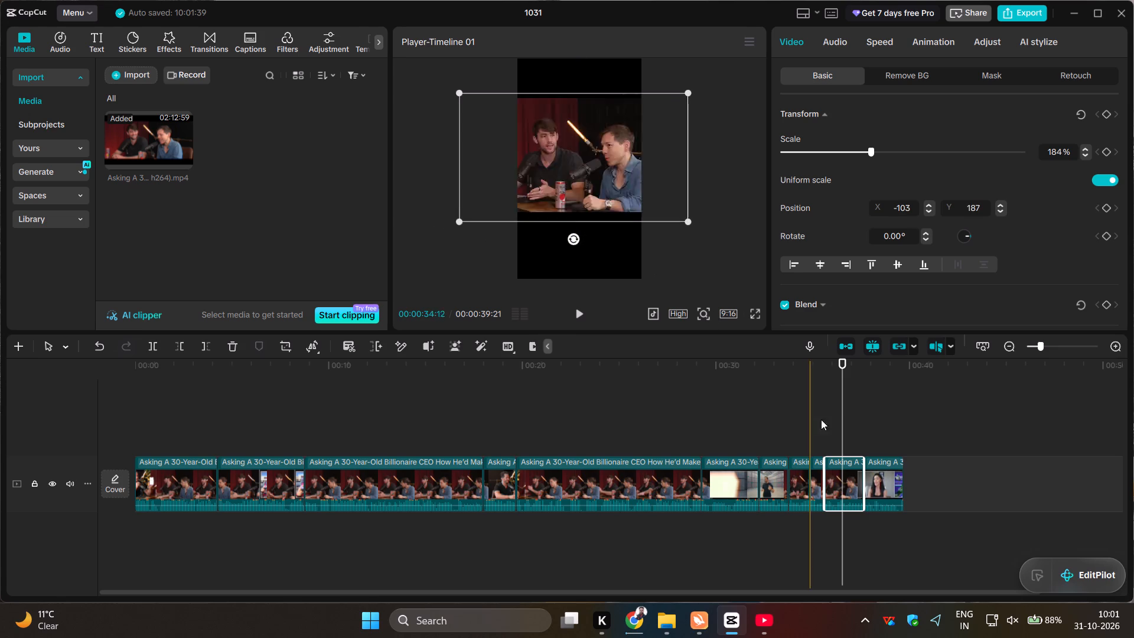
Scale the final clip, with the Witch's Brew can footage, to about 158% and position it at about X 77, Y 206.
left_click(882, 450)
left_click(880, 470)
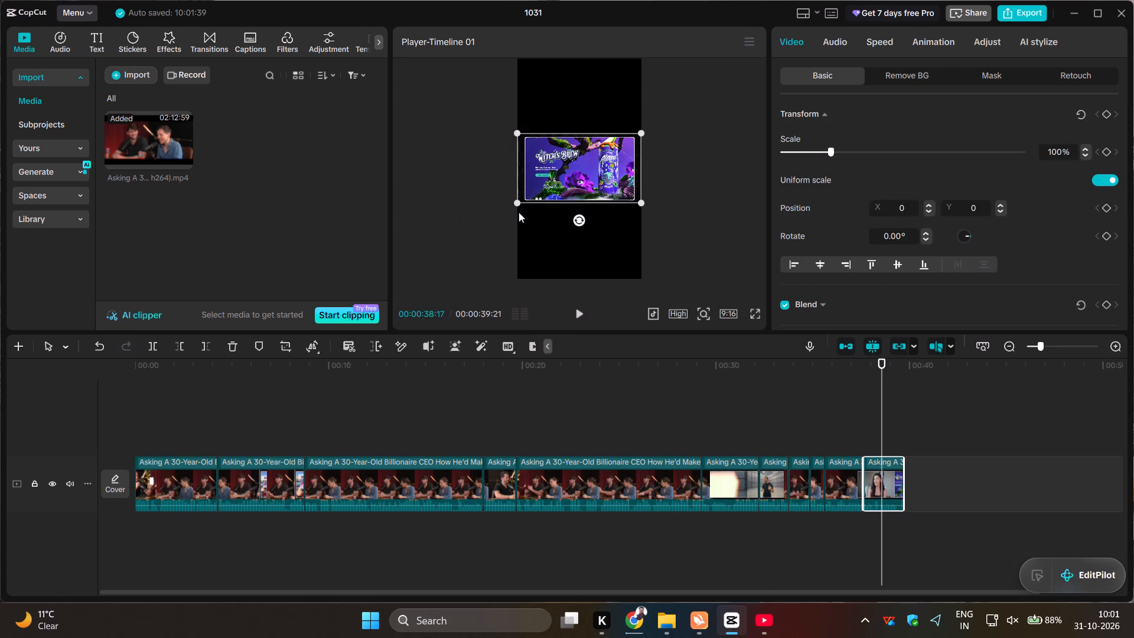
left_click_drag(514, 202, 467, 240)
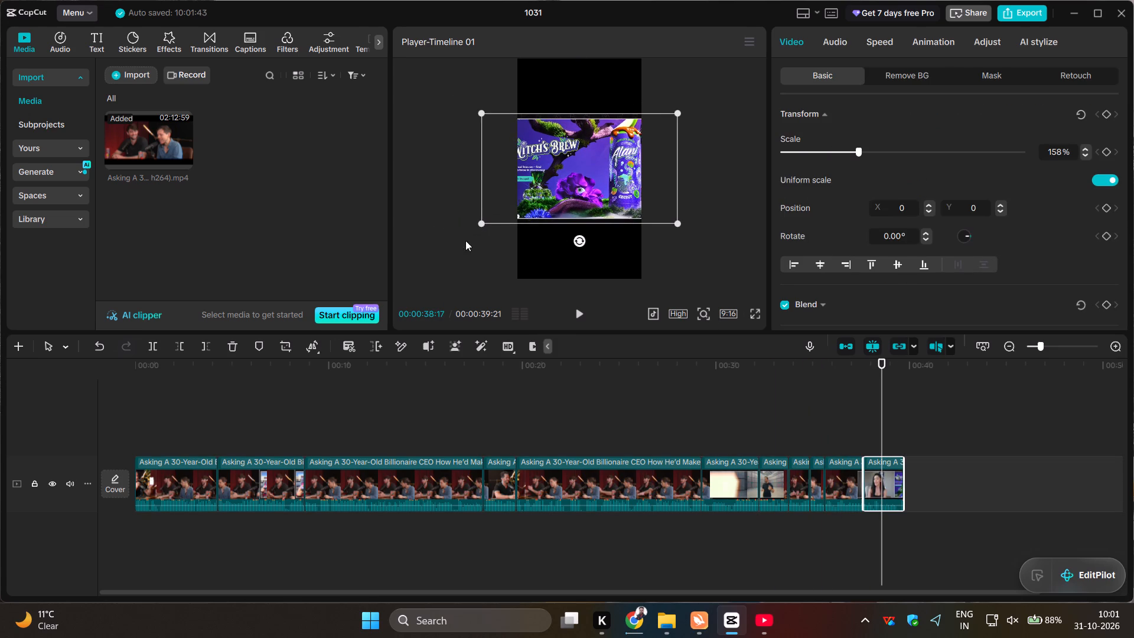
left_click_drag(575, 191, 574, 179)
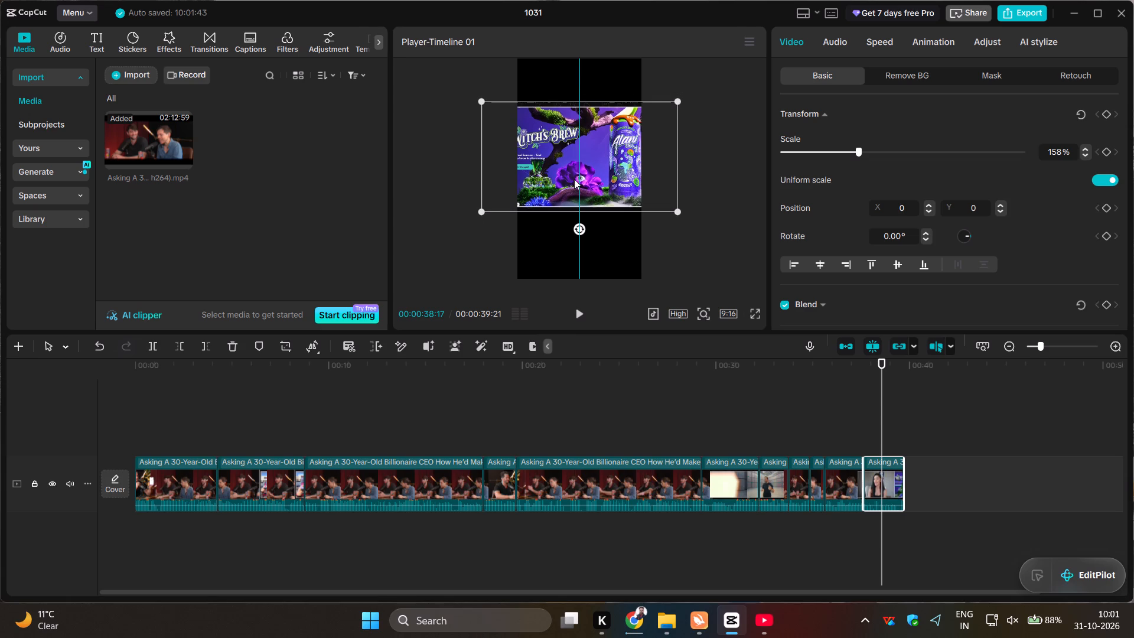
left_click_drag(574, 179, 579, 179)
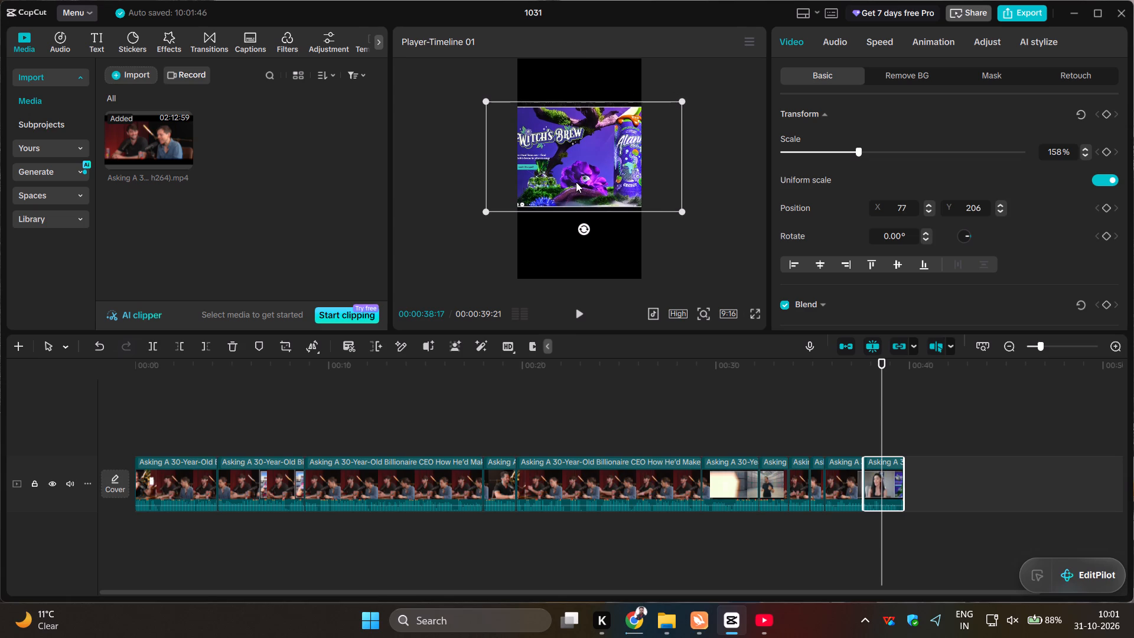
Scrub back through the sequence to its start and reposition the first clip at about X 154, Y 270.
left_click(907, 438)
left_click_drag(907, 438, 896, 437)
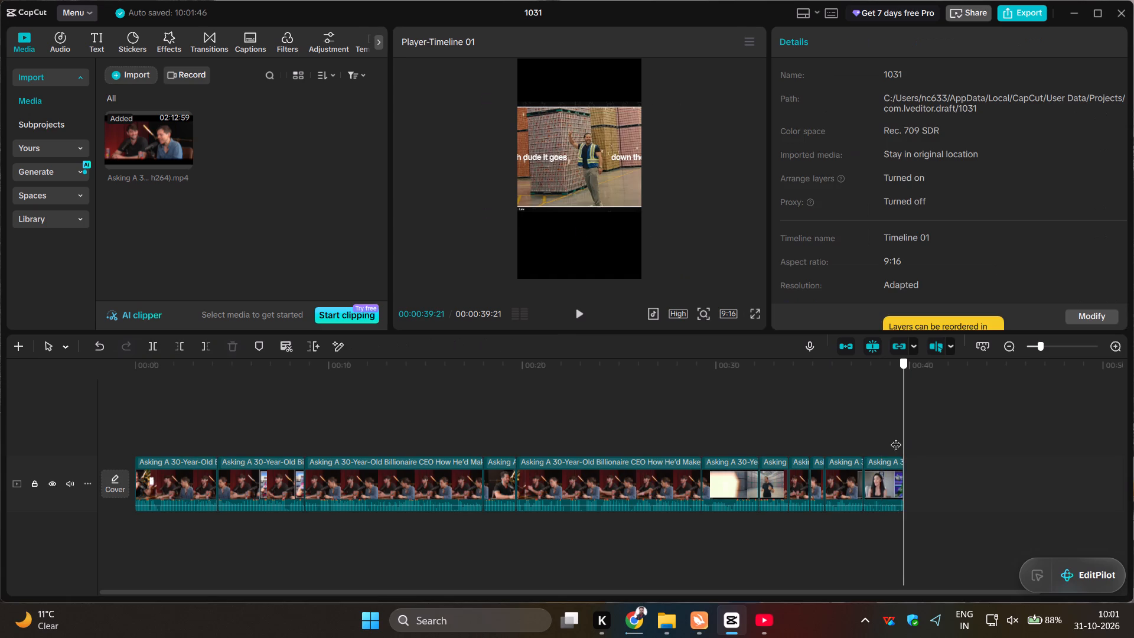
left_click_drag(896, 437, 108, 461)
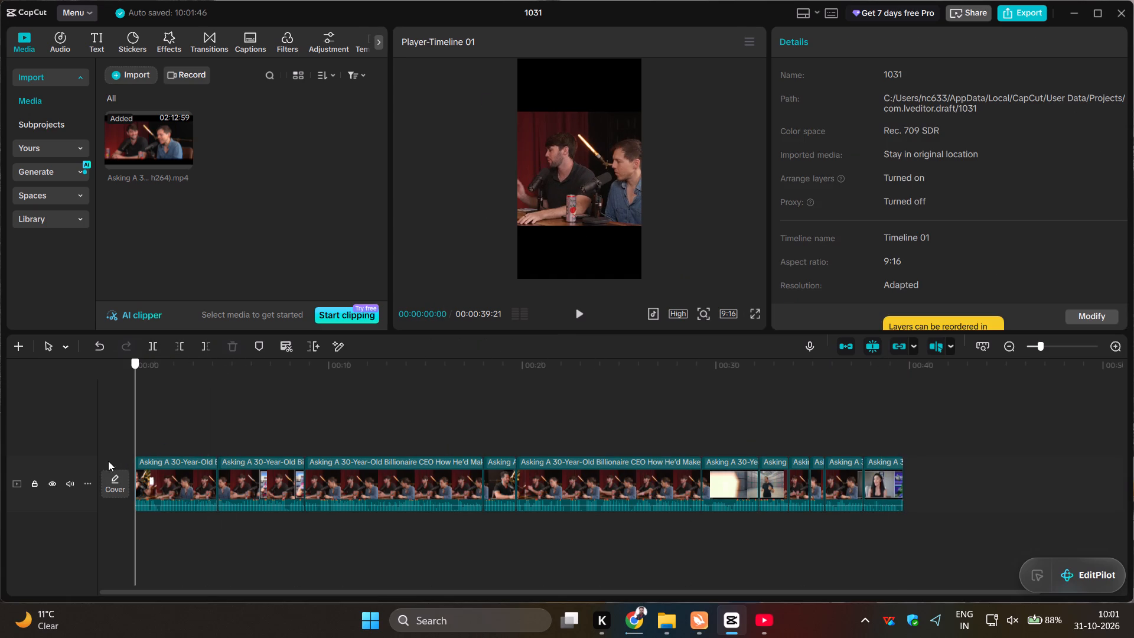
left_click_drag(108, 461, 95, 466)
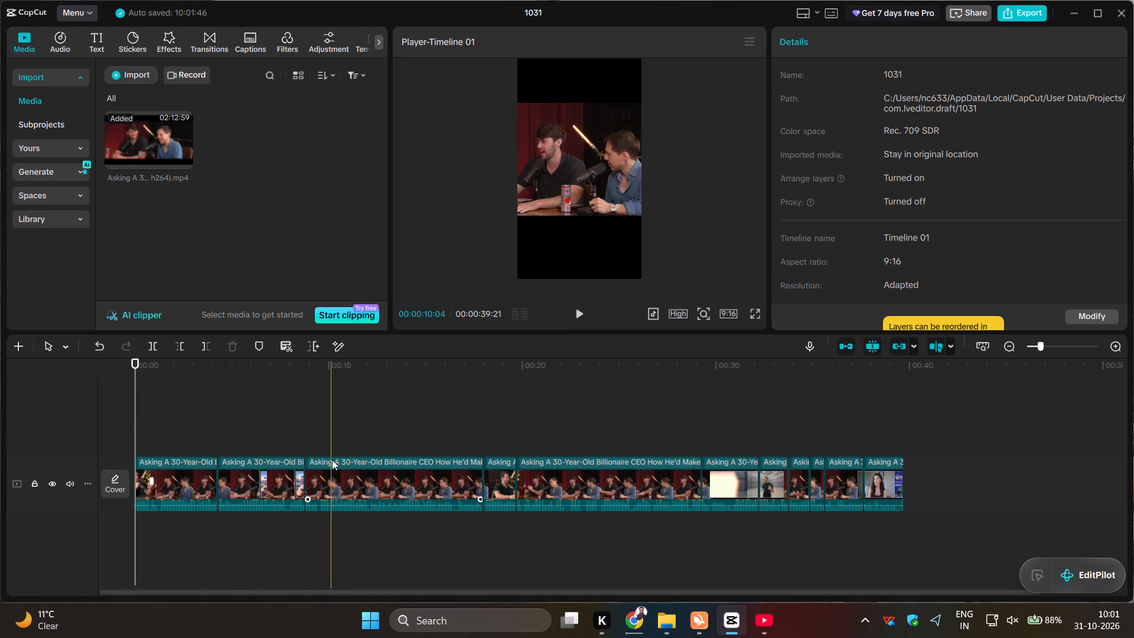
left_click(167, 435)
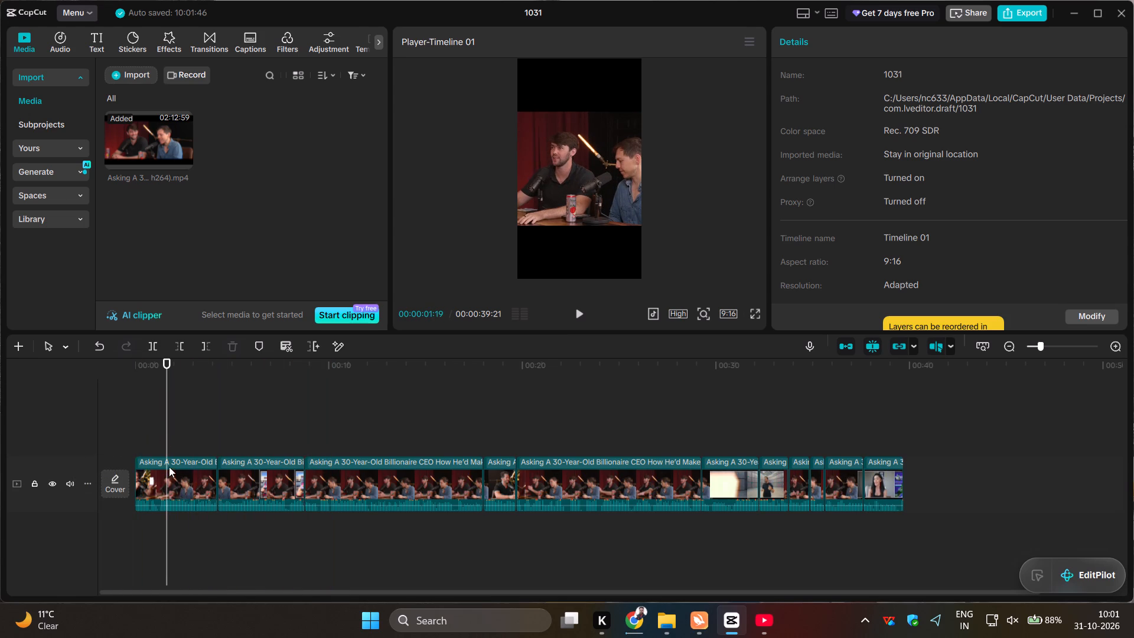
left_click(169, 470)
left_click_drag(589, 175, 592, 159)
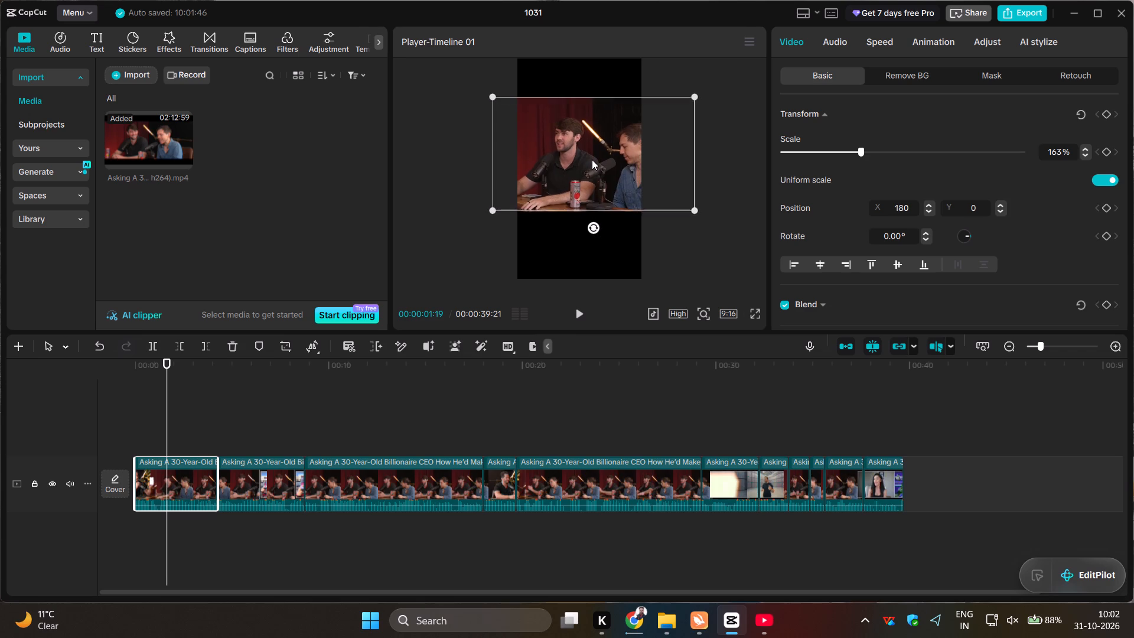
left_click_drag(592, 159, 587, 159)
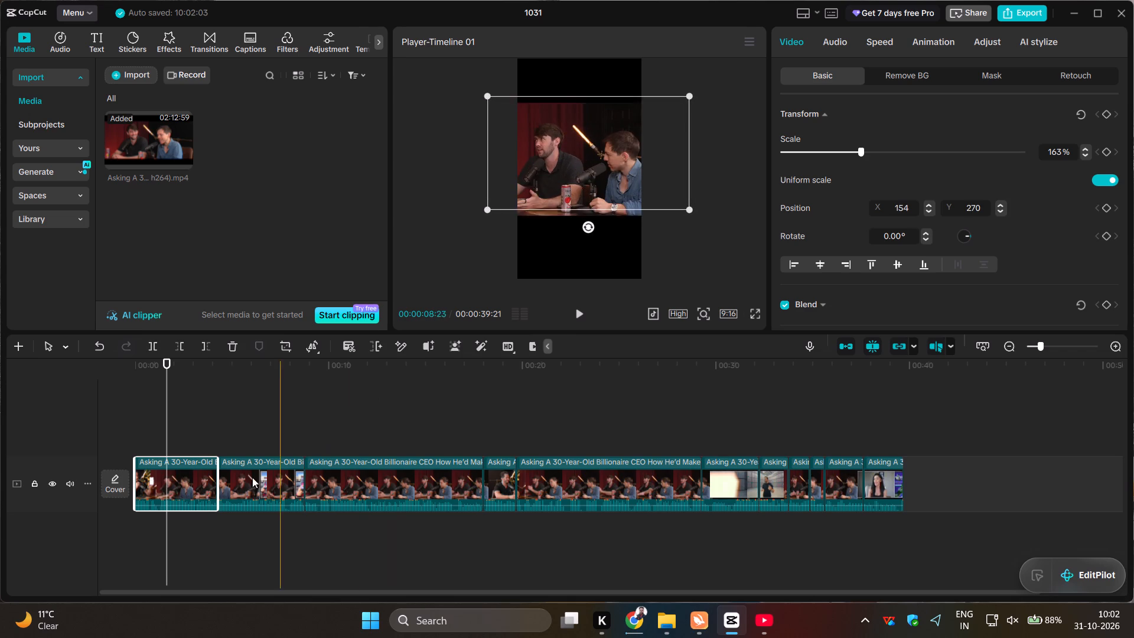
Move the second clip, with the speaker beside the phone footage near 00:00:06, higher in the frame.
left_click(236, 463)
left_click(251, 437)
left_click(252, 470)
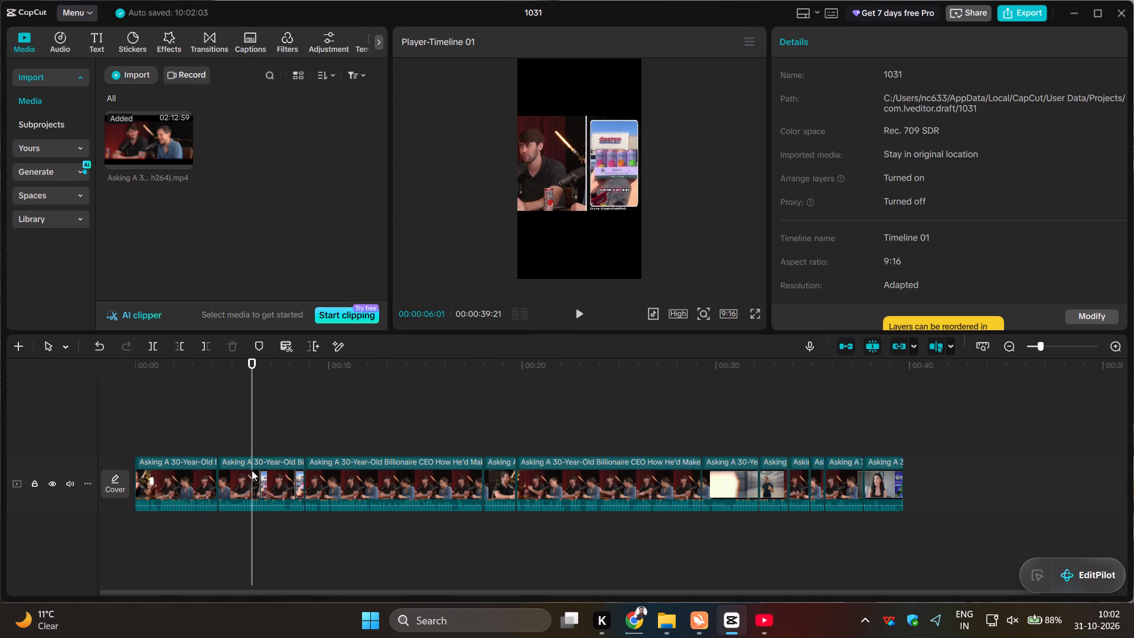
left_click_drag(578, 167, 581, 155)
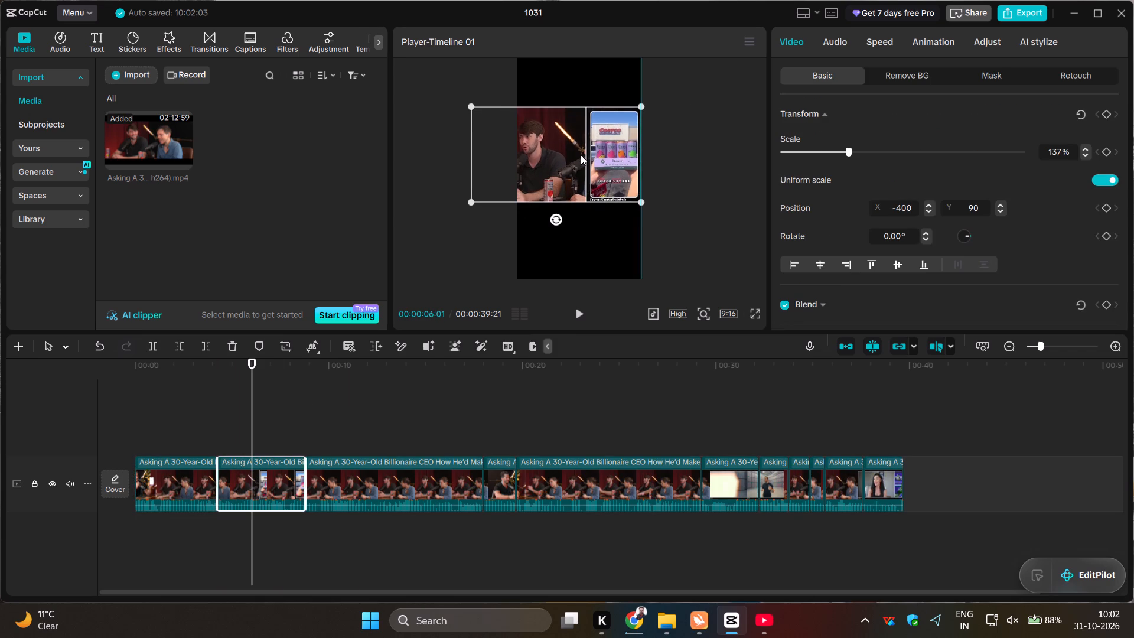
left_click_drag(581, 155, 581, 152)
Position the third clip, the two-speaker shot near 00:00:10:19, at about X 0, Y 219.
left_click(330, 436)
left_click(341, 470)
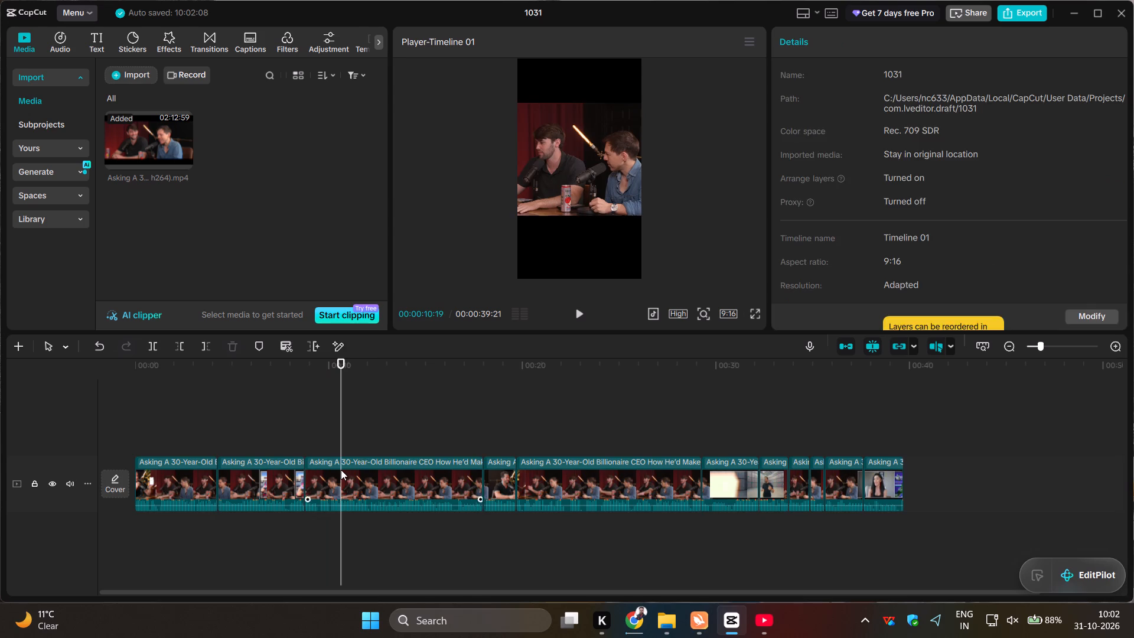
left_click(564, 197)
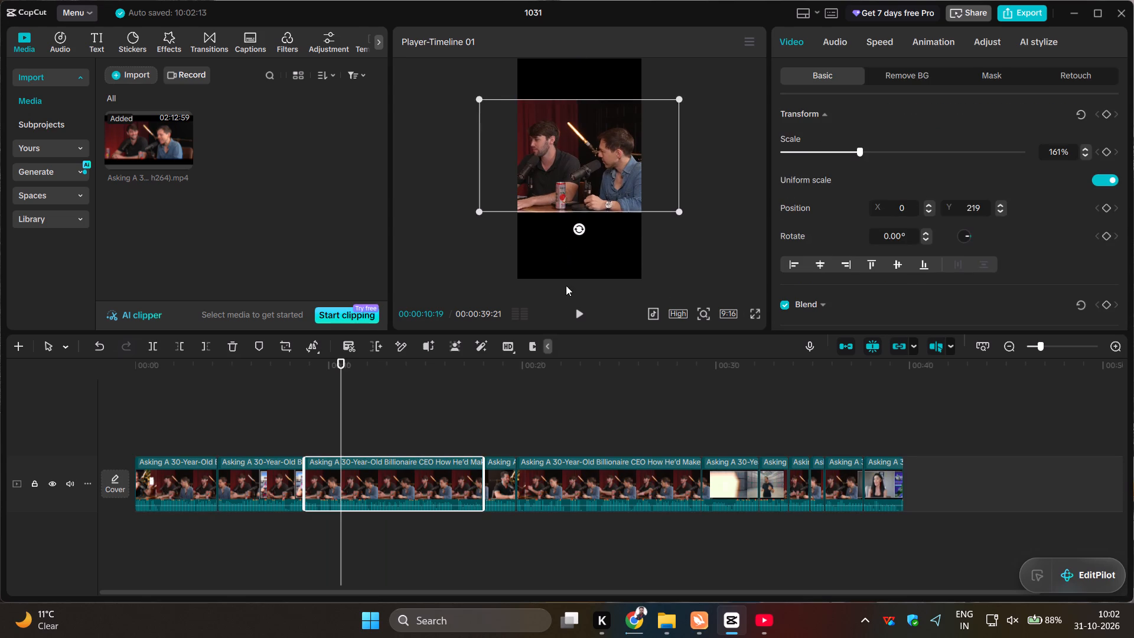
Move the short single-speaker clip at 00:00:19:00 up to about X 0, Y 257.
left_click(503, 438)
left_click(501, 465)
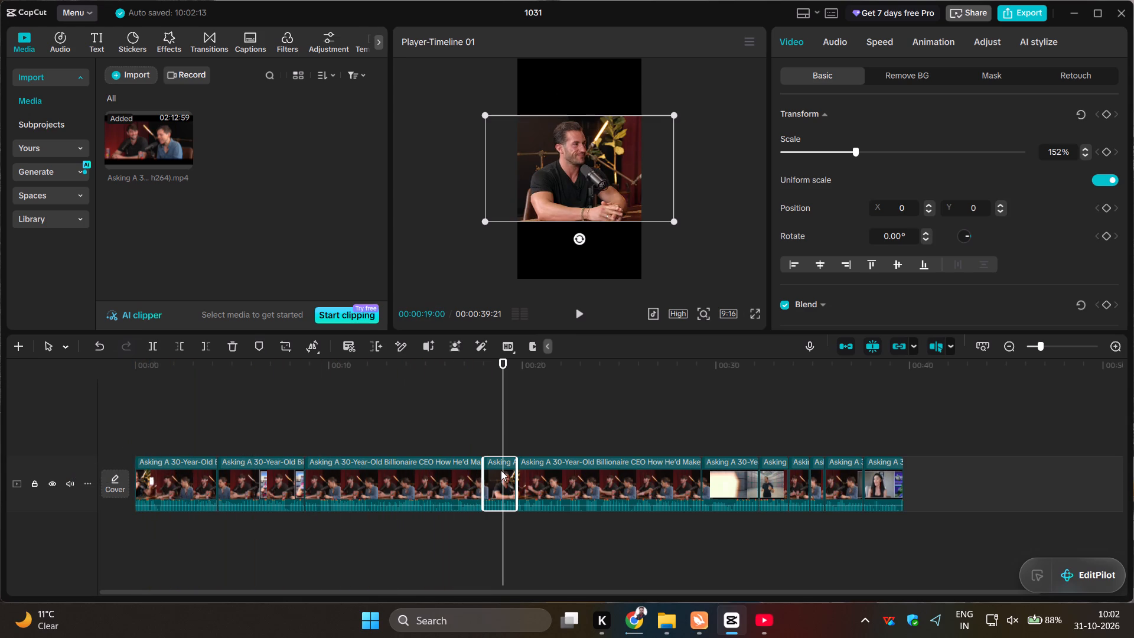
left_click_drag(566, 158, 569, 145)
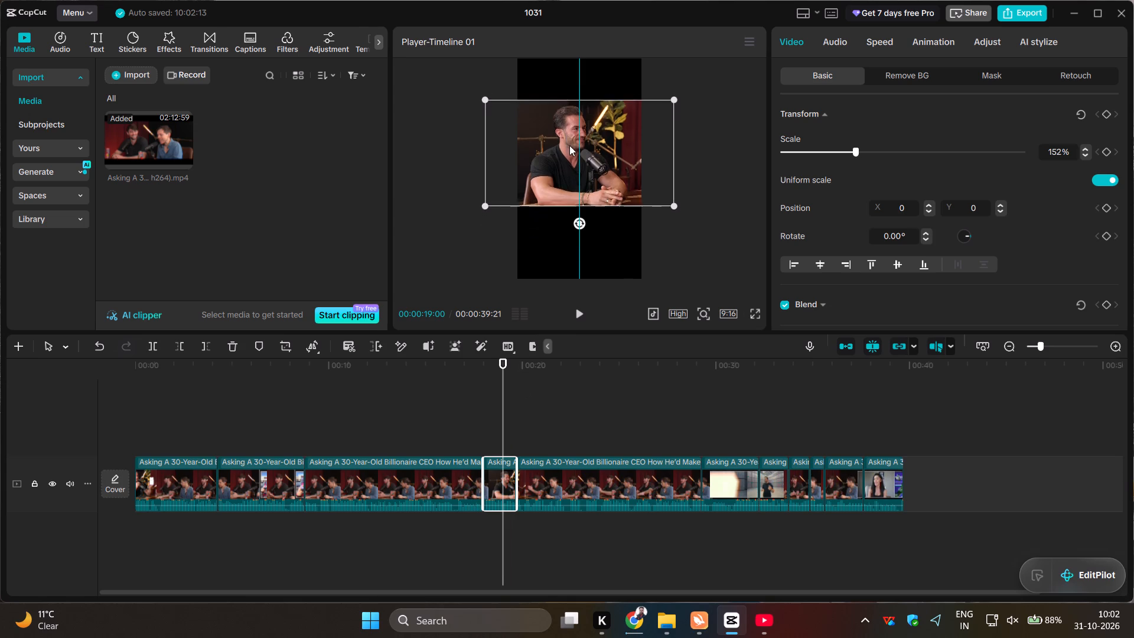
left_click_drag(569, 145, 570, 143)
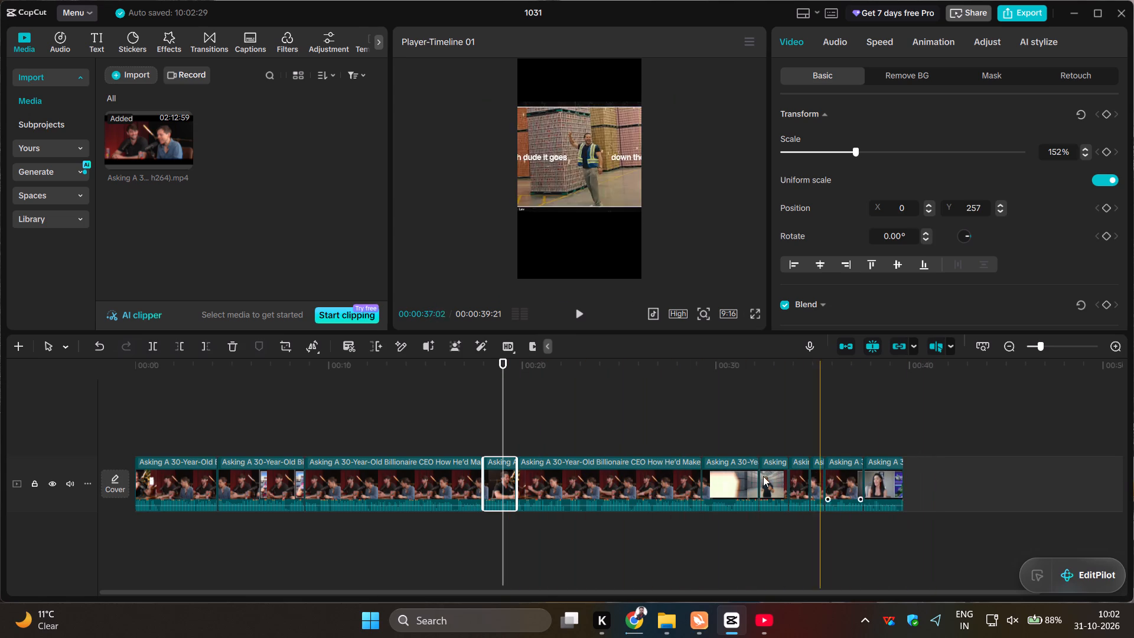
Add a default text layer at the start of the sequence.
left_click(195, 431)
left_click_drag(195, 431, 103, 431)
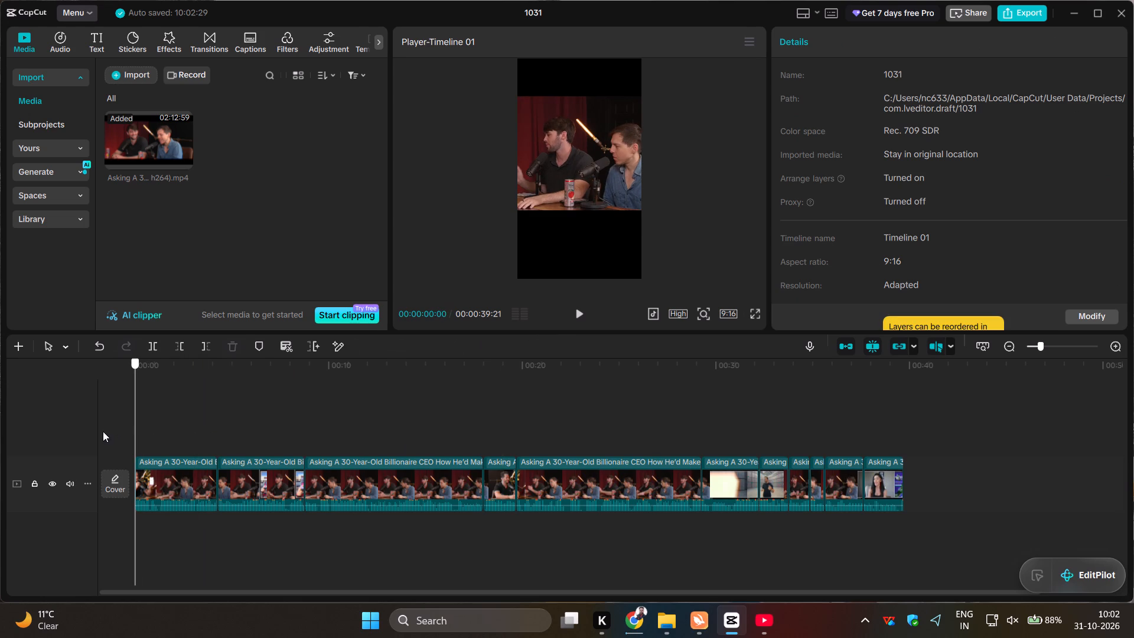
left_click(97, 46)
left_click(161, 121)
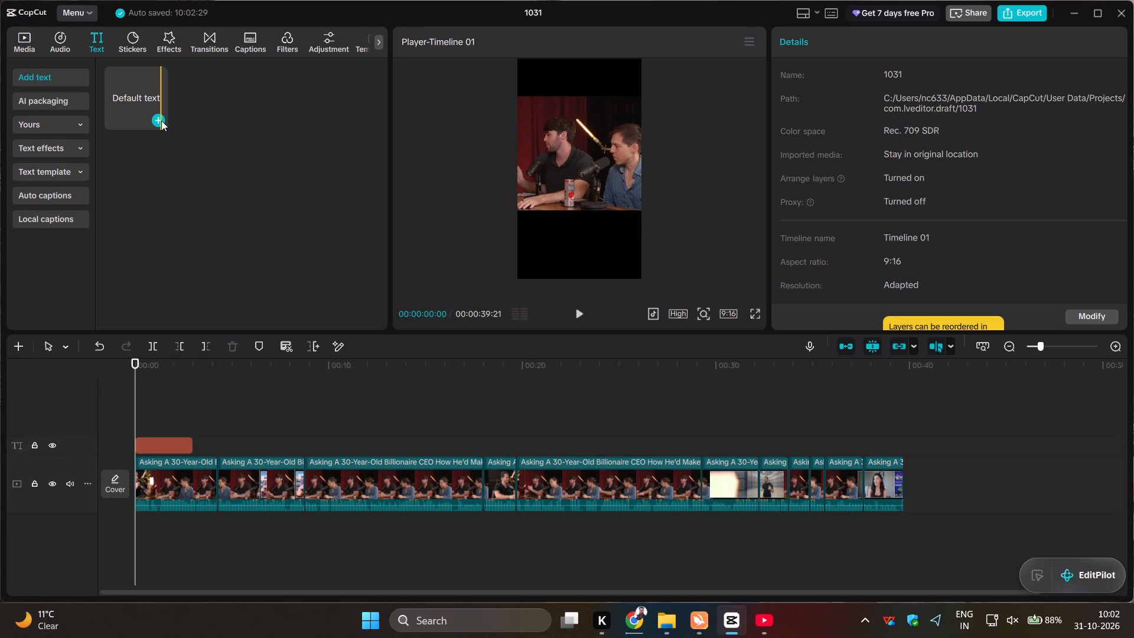
Extend the text layer to the end of the last video clip so it spans the whole sequence.
left_click(191, 441)
left_click(183, 441)
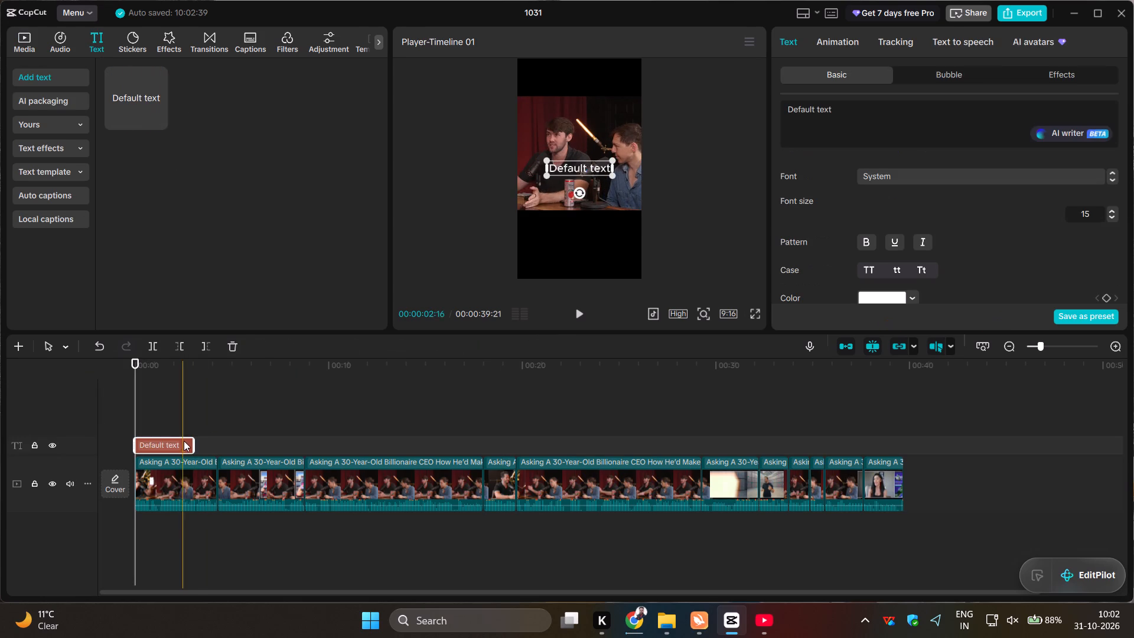
left_click_drag(194, 442, 243, 455)
left_click_drag(300, 450, 383, 444)
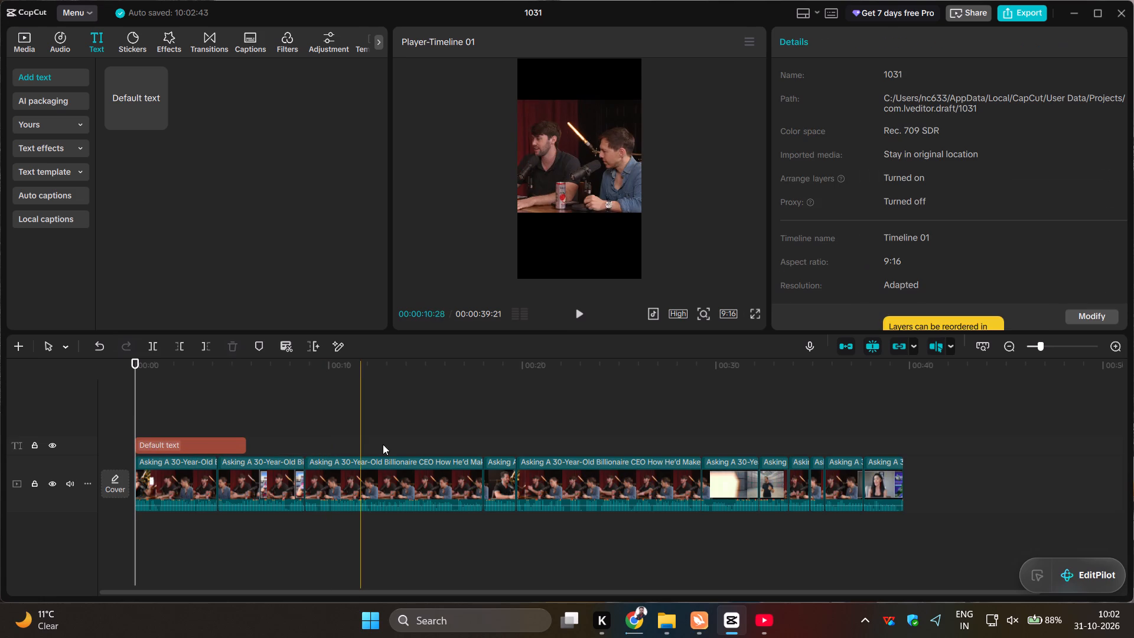
left_click_drag(383, 444, 434, 442)
left_click(243, 436)
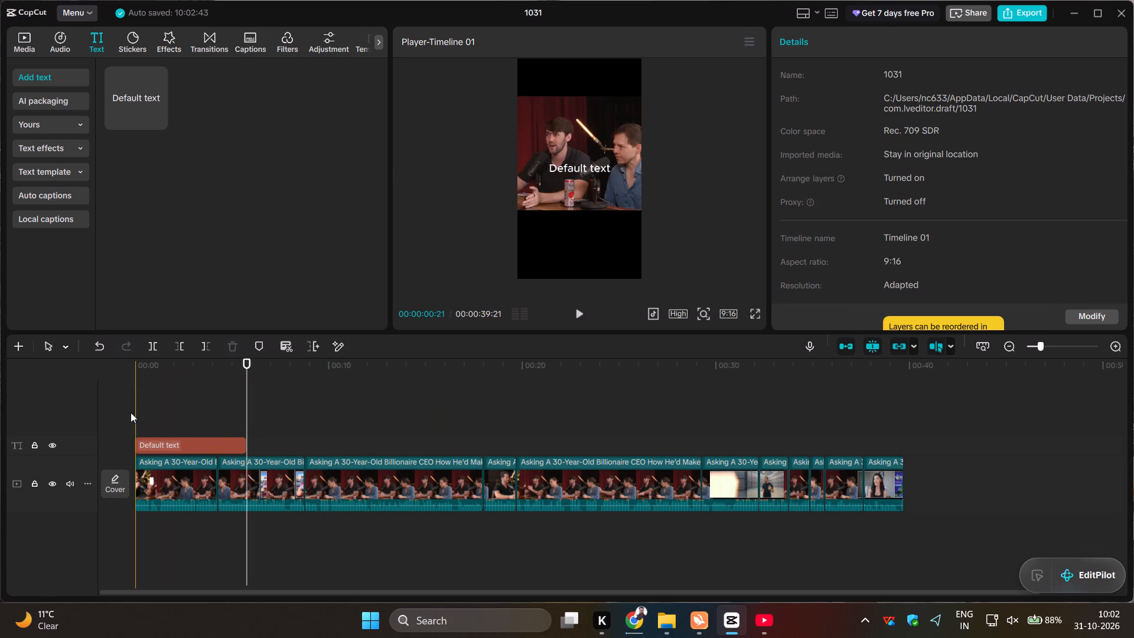
left_click(126, 409)
left_click(198, 444)
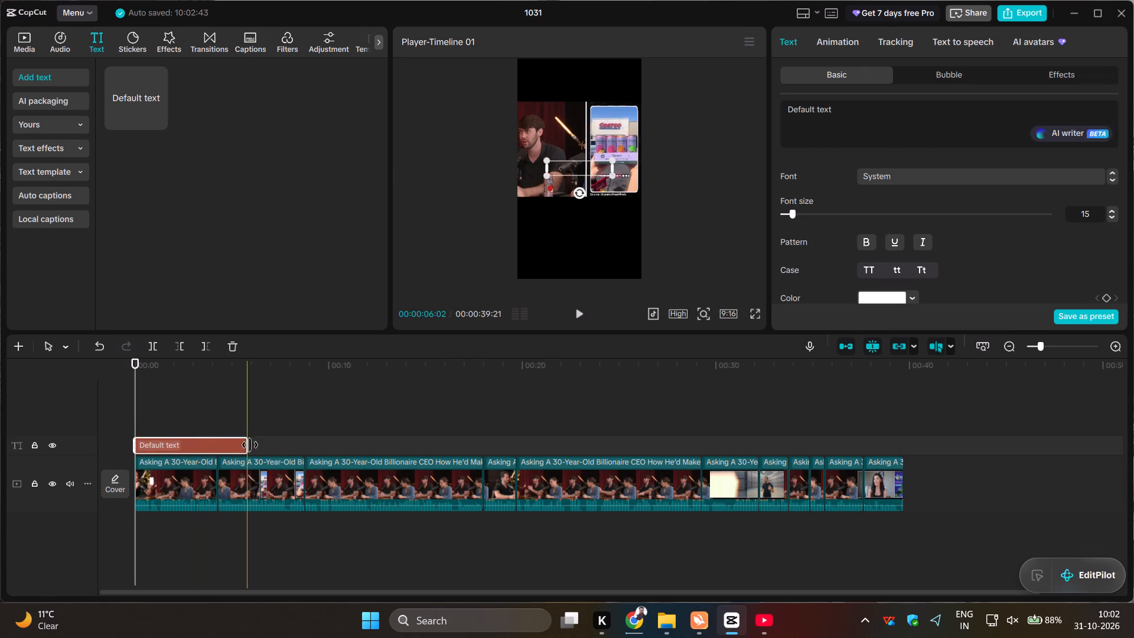
left_click_drag(246, 441, 891, 443)
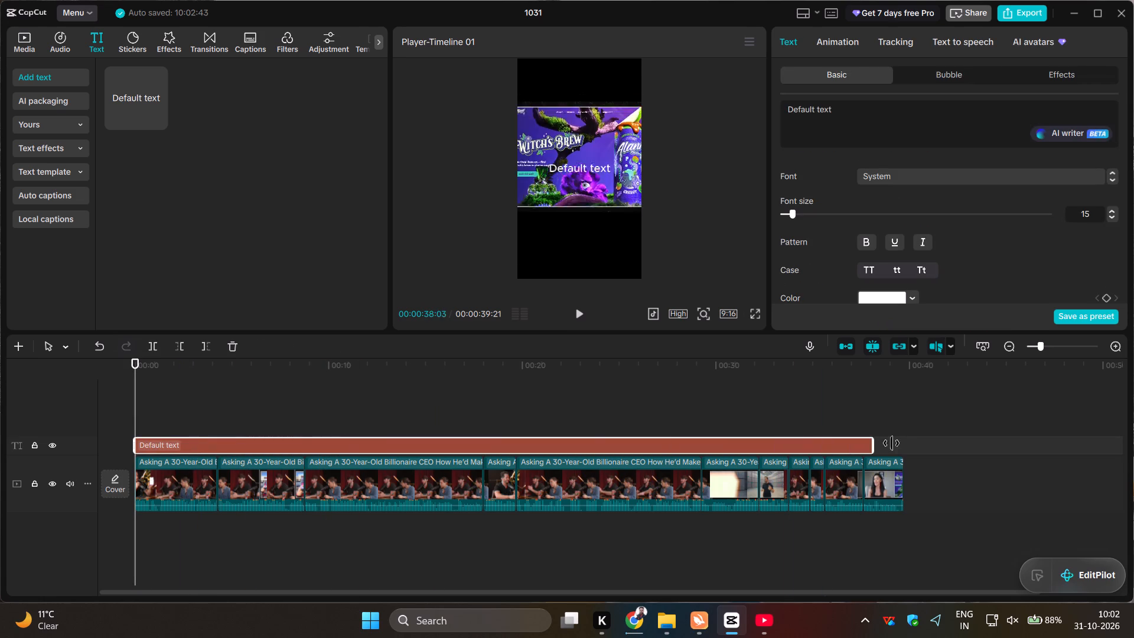
left_click_drag(891, 443, 902, 445)
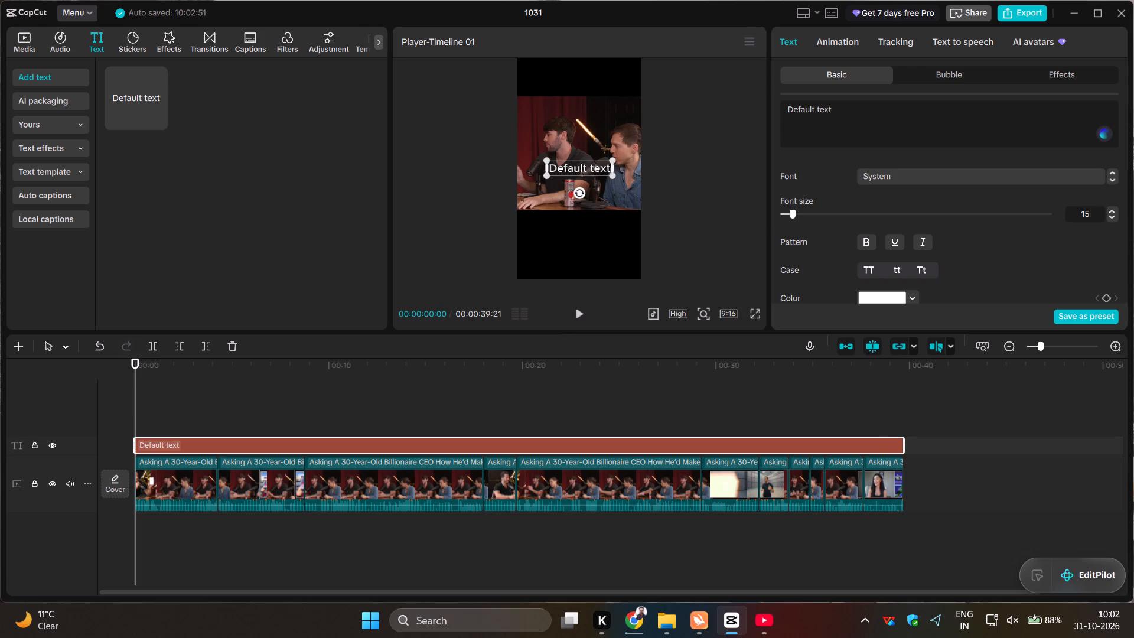
Replace the placeholder text with "not sponsored".
left_click_drag(843, 116, 777, 111)
key("space")
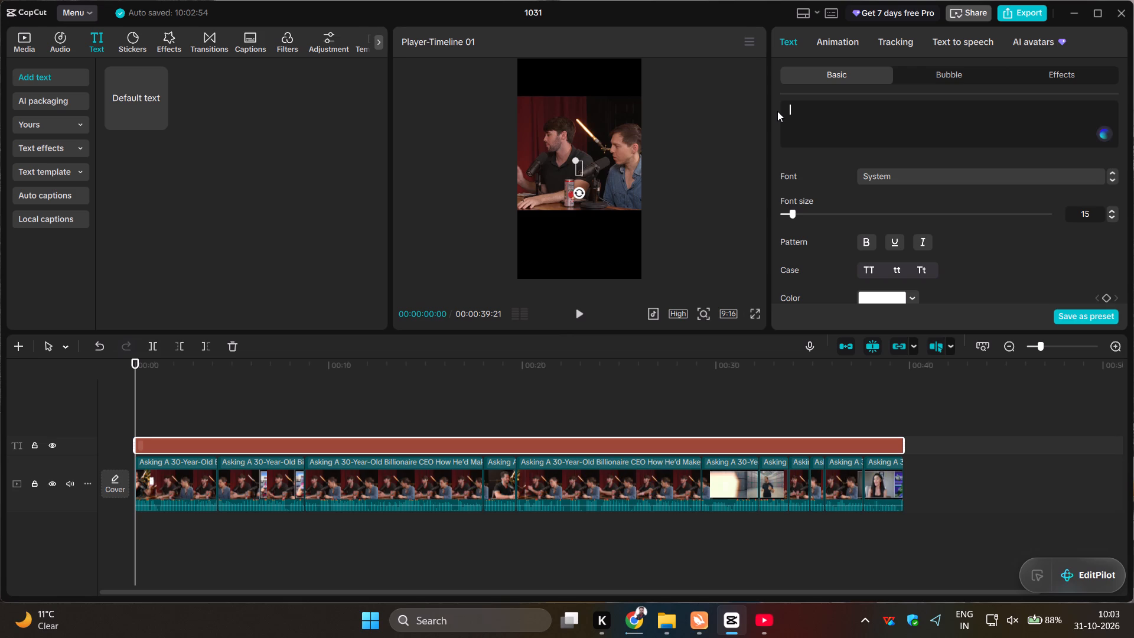
type("not spon")
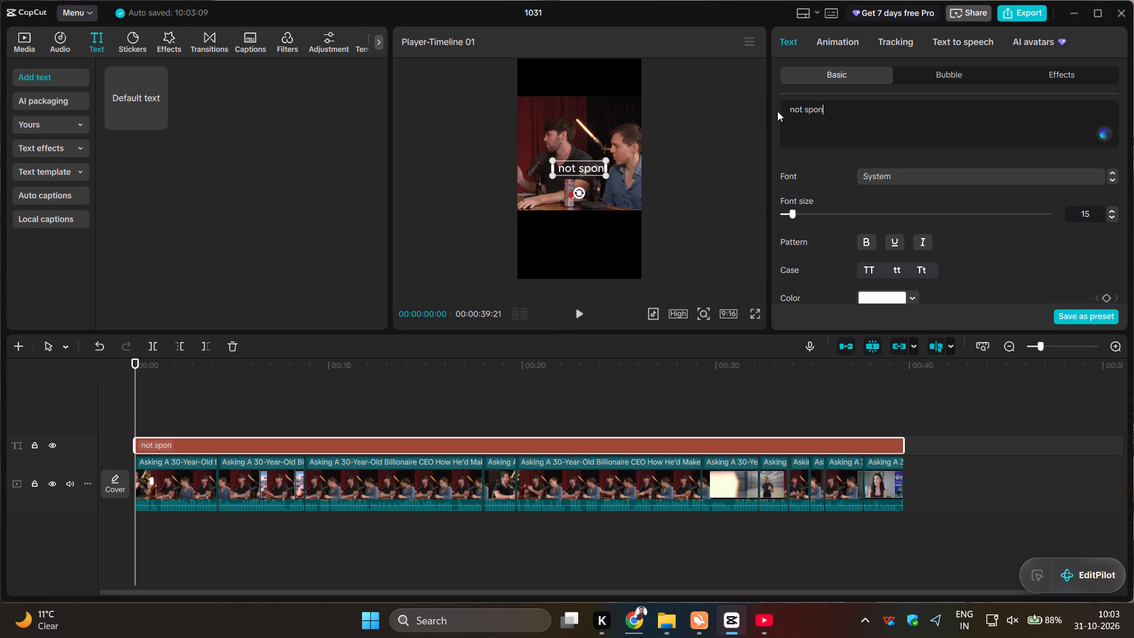
type("sored")
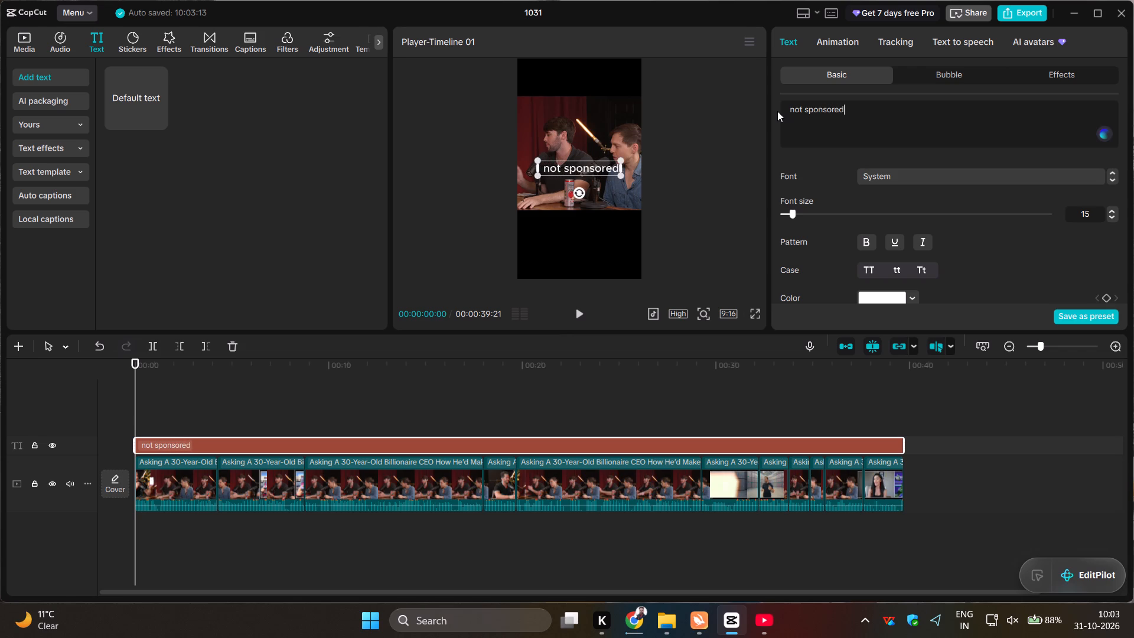
key("space")
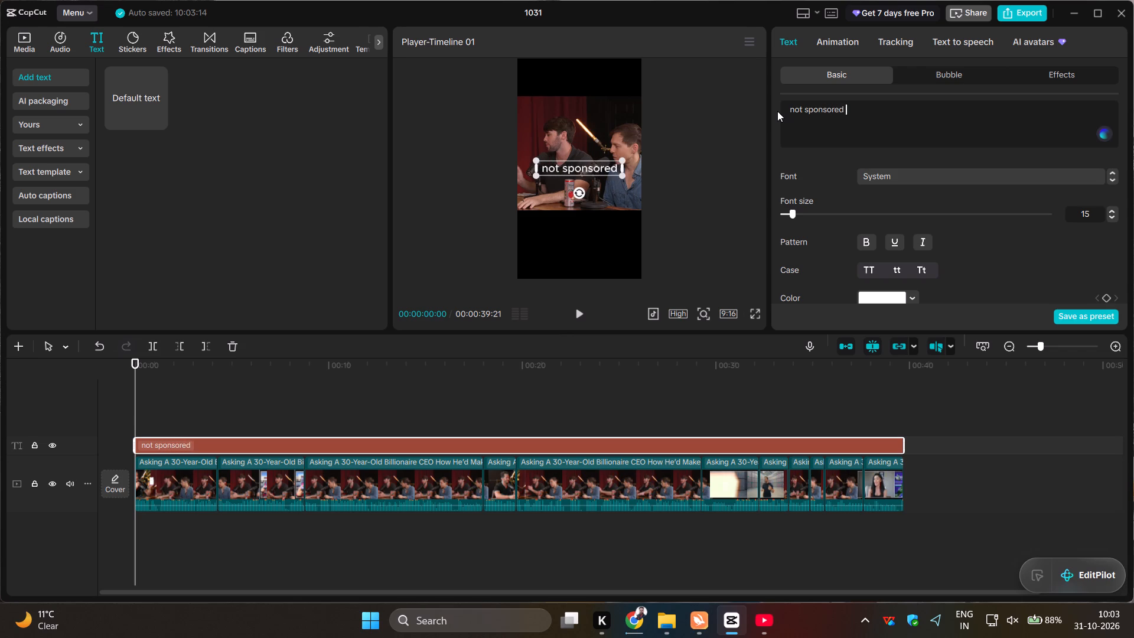
key("BackSpace")
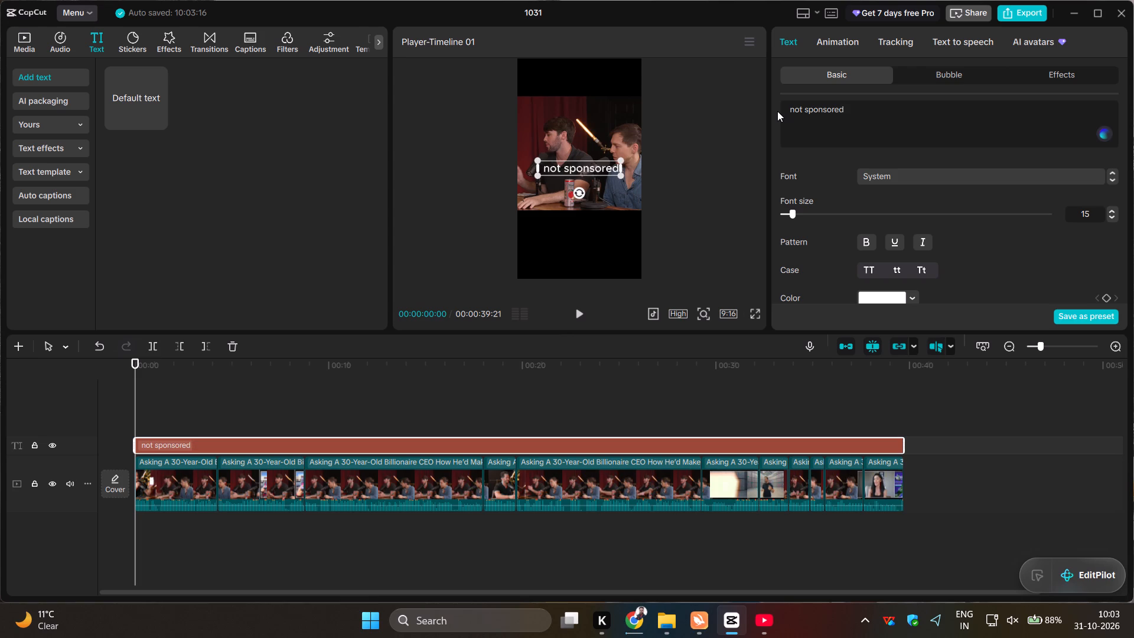
type("''")
key("BackSpace")
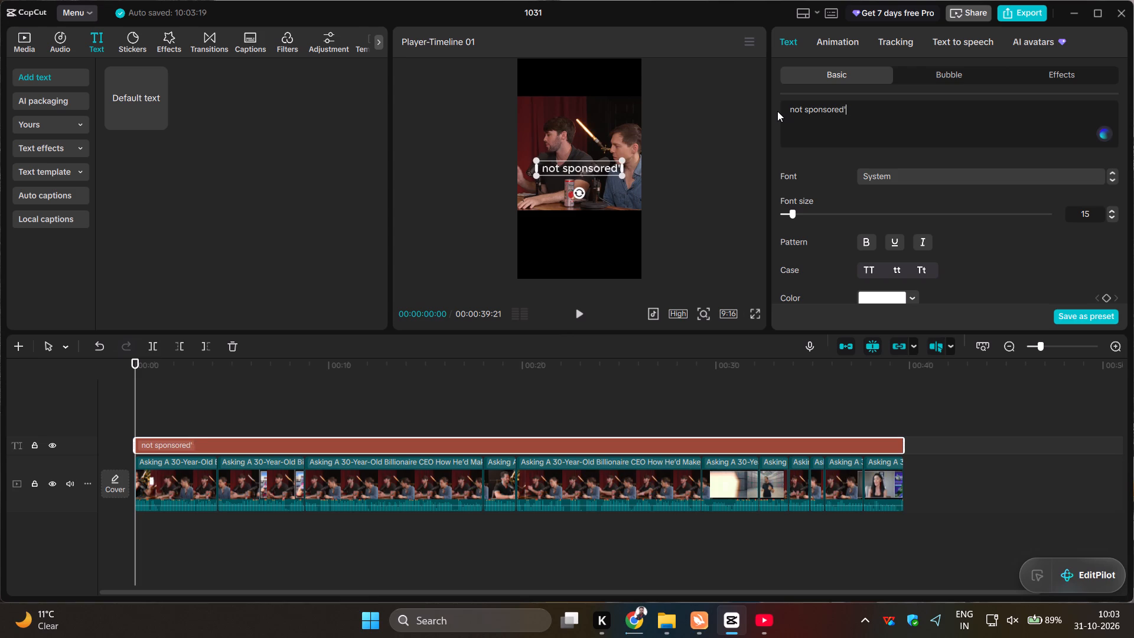
key("BackSpace")
Remove the leading space from the title and put an opening double quotation mark before "not sponsored".
key("Left")
key("Left")
key("Left")
key("Left")
key("Left")
key("Left")
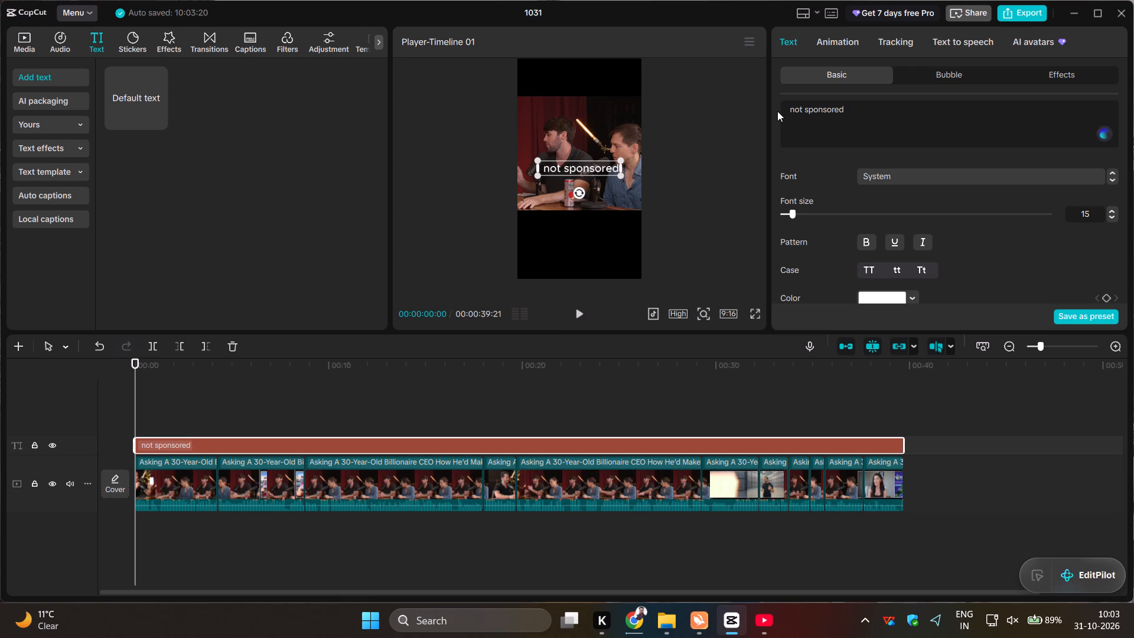
key("Left")
key("Left")
key("Left")
key("Left")
key("Left")
key("Left")
key("Left")
key("Left")
key("Left")
key("Left")
key("Left")
key("BackSpace")
key("Right")
key("BackSpace")
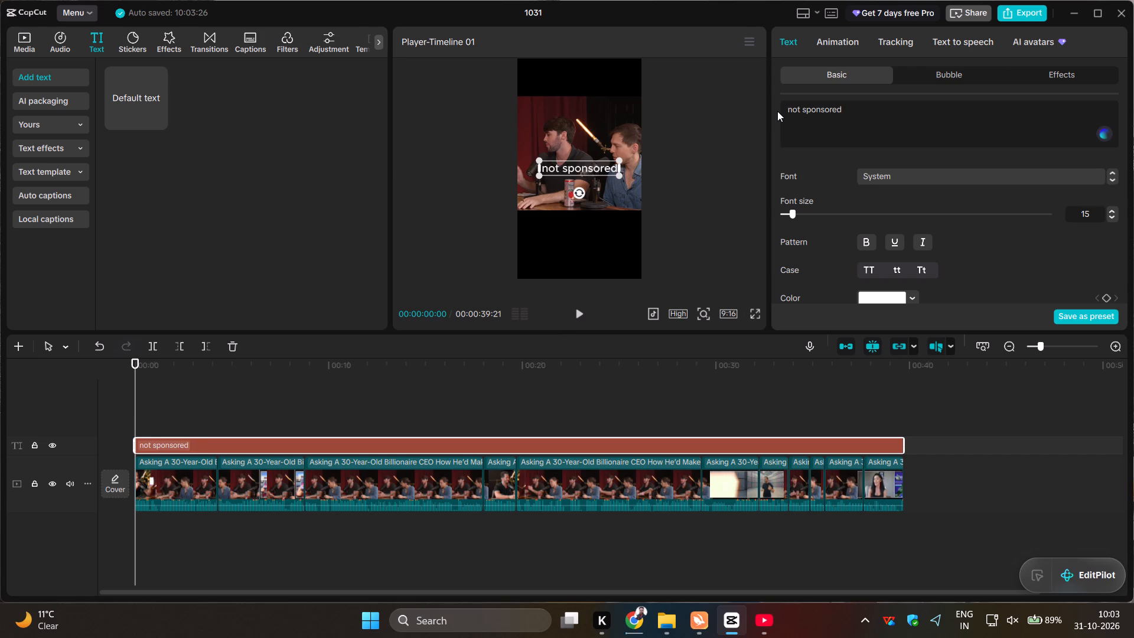
type("''")
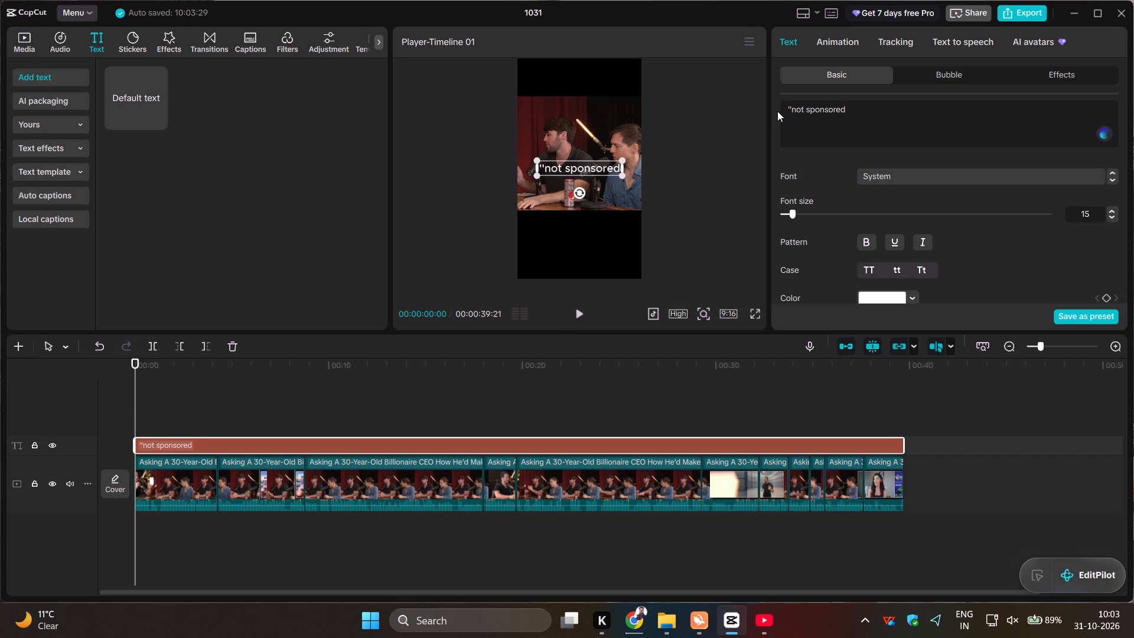
Apply title case to the text so each word begins with a capital letter.
left_click(923, 268)
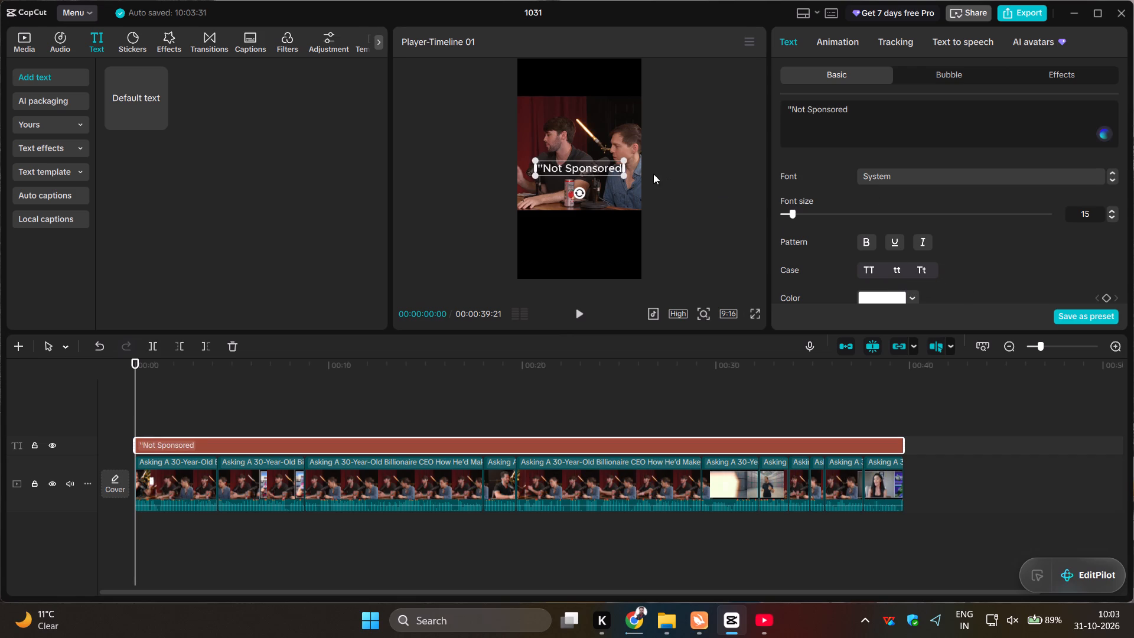
Move the title, centred, to the top of the black area above the video.
left_click_drag(588, 168, 590, 65)
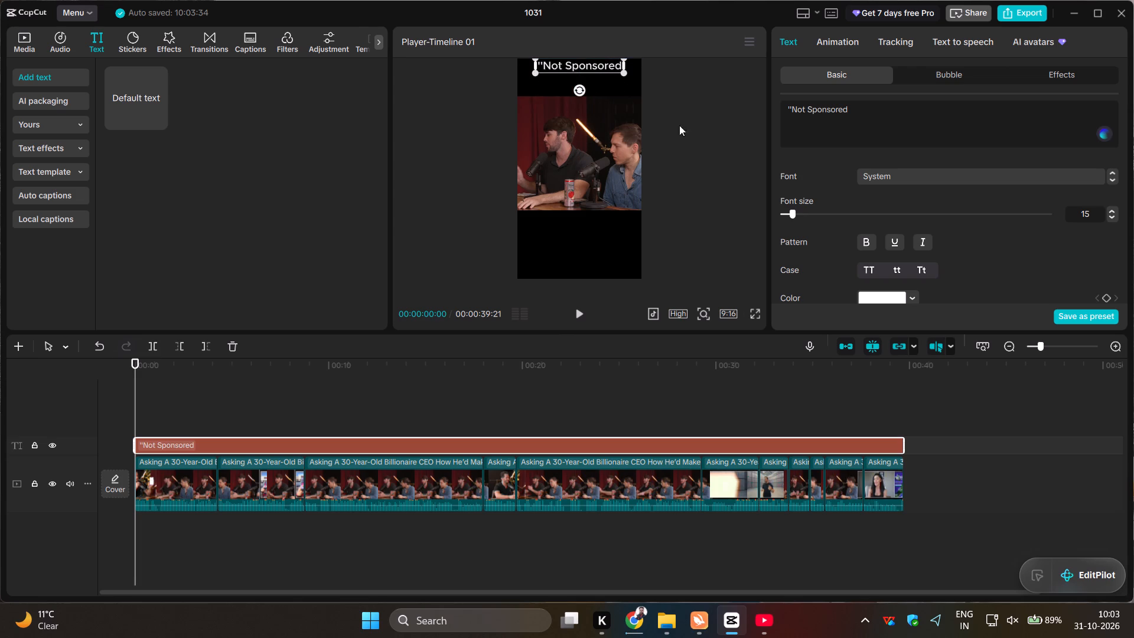
Colour only the word "Sponsored" in the title red, using swatch EC1D1D.
left_click_drag(855, 108, 807, 110)
scroll(923, 250, "down", 1)
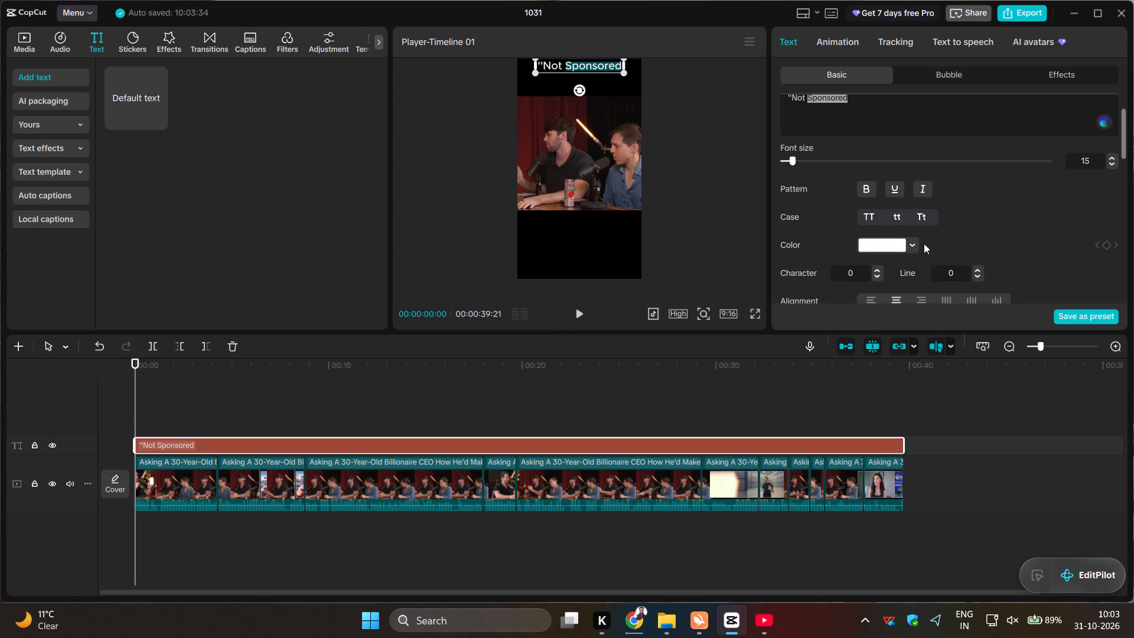
left_click(915, 239)
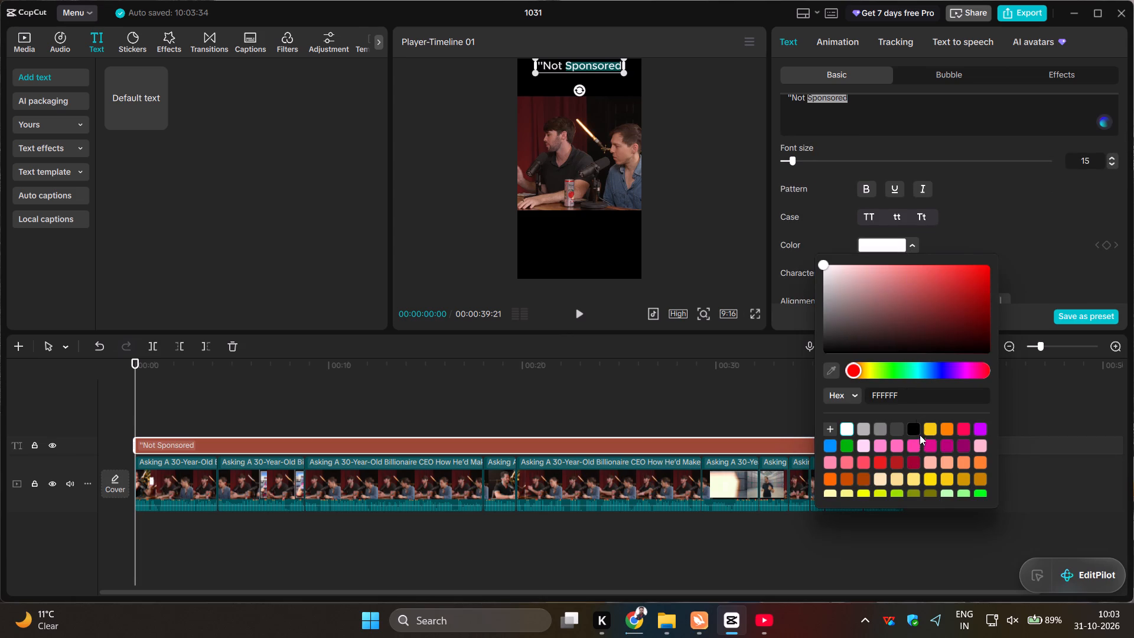
scroll(913, 395, "down", 3)
scroll(924, 454, "down", 2)
scroll(946, 460, "up", 1)
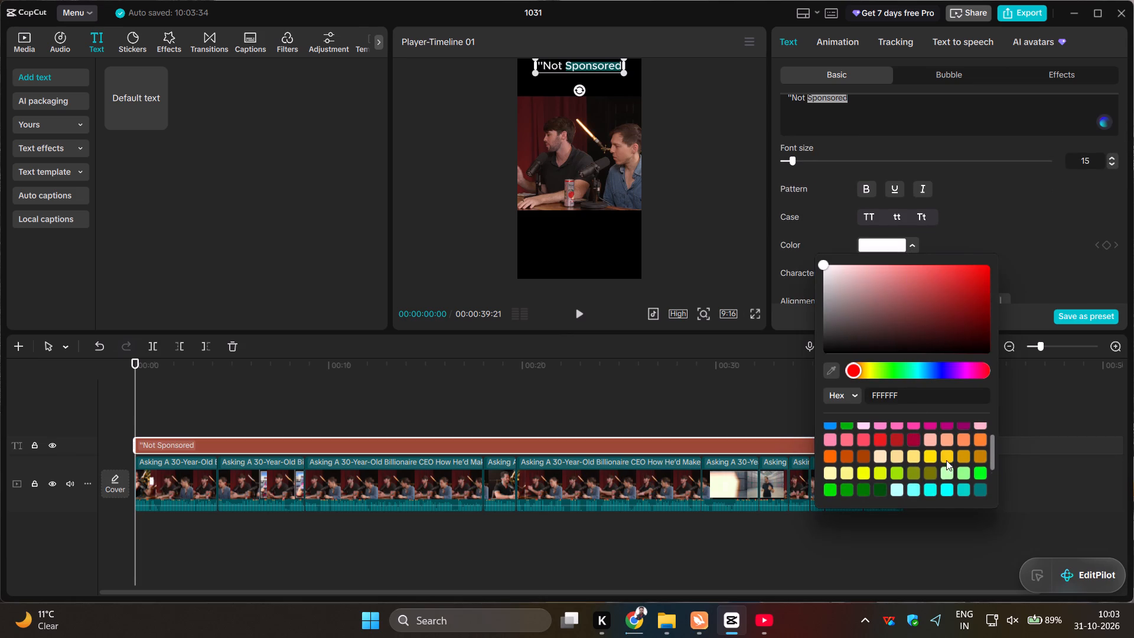
left_click(876, 440)
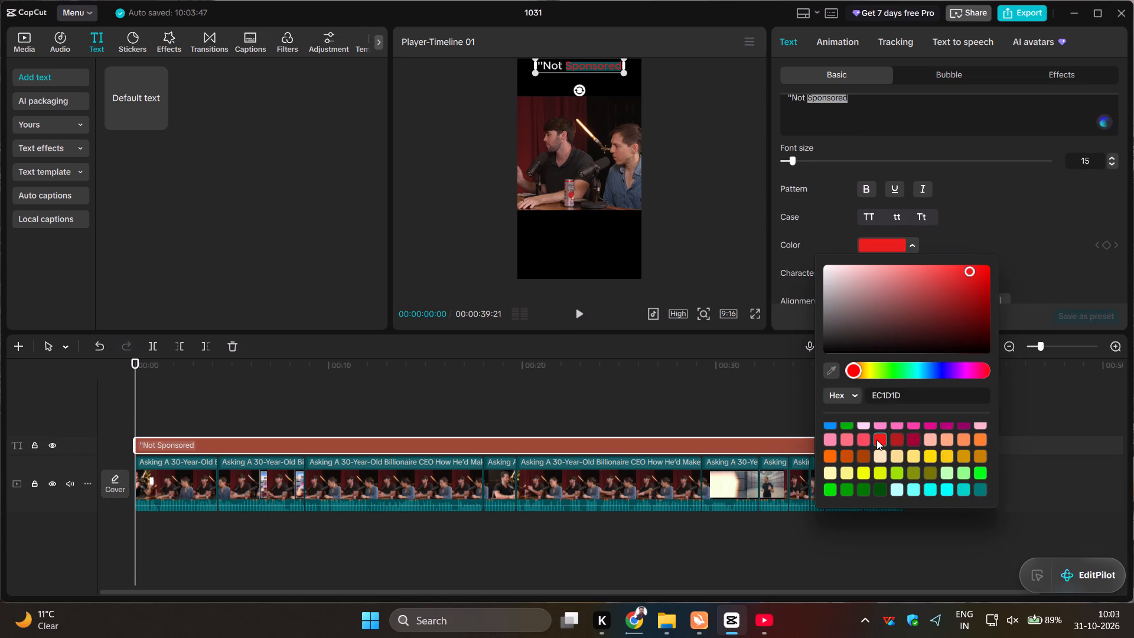
left_click(1005, 248)
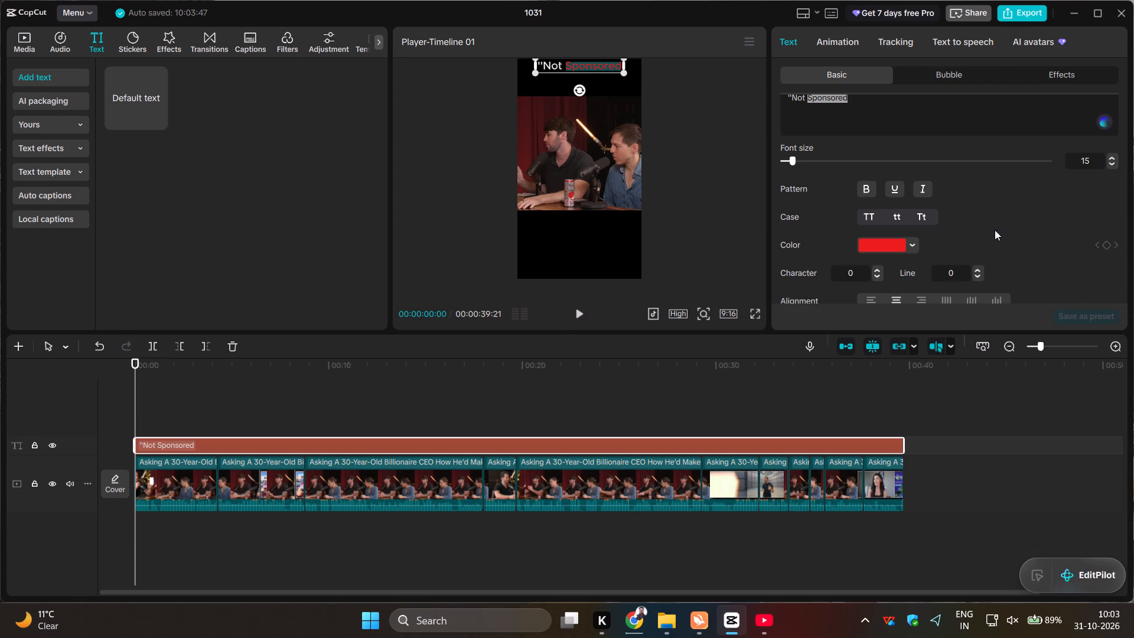
scroll(994, 227, "up", 2)
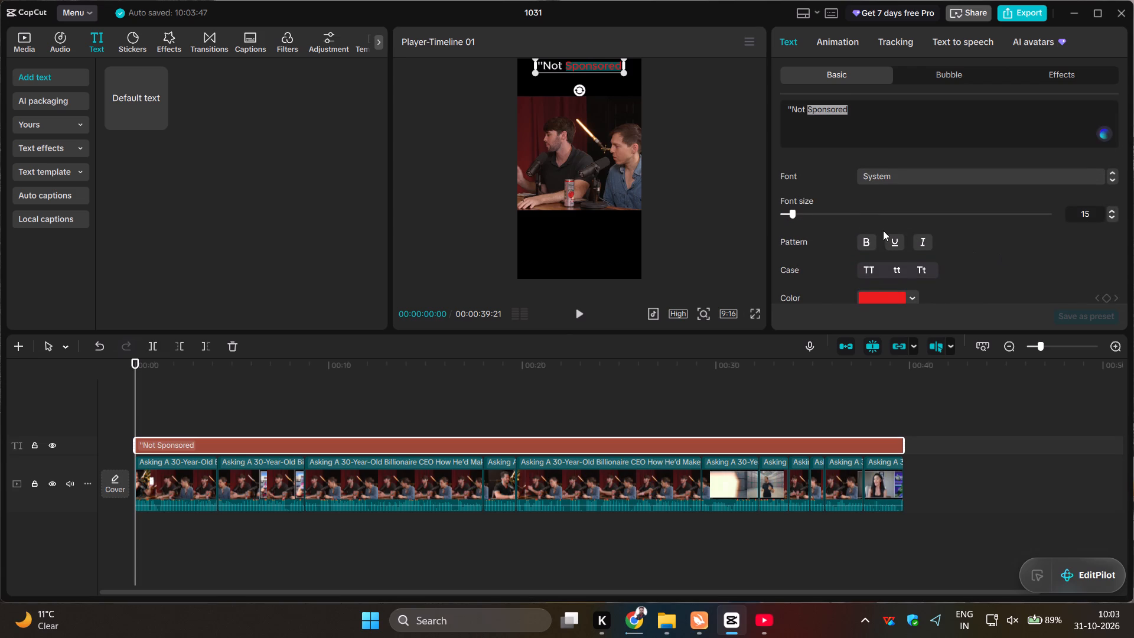
Change the font of only the word "Sponsored" in the title to Inter-Blk.
left_click(1114, 175)
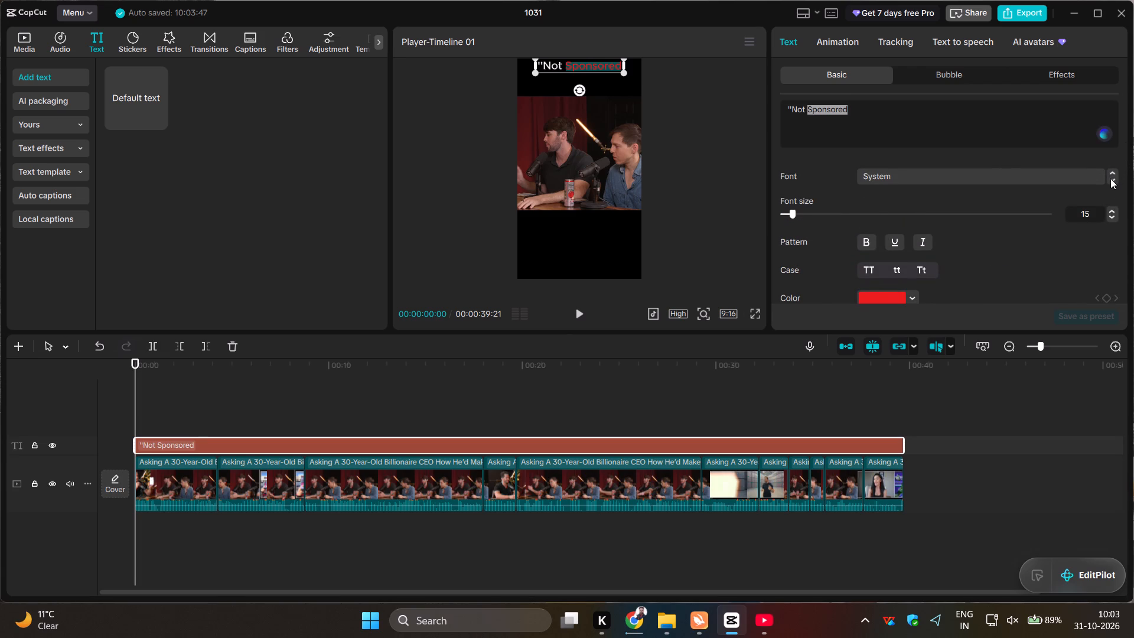
left_click(1110, 178)
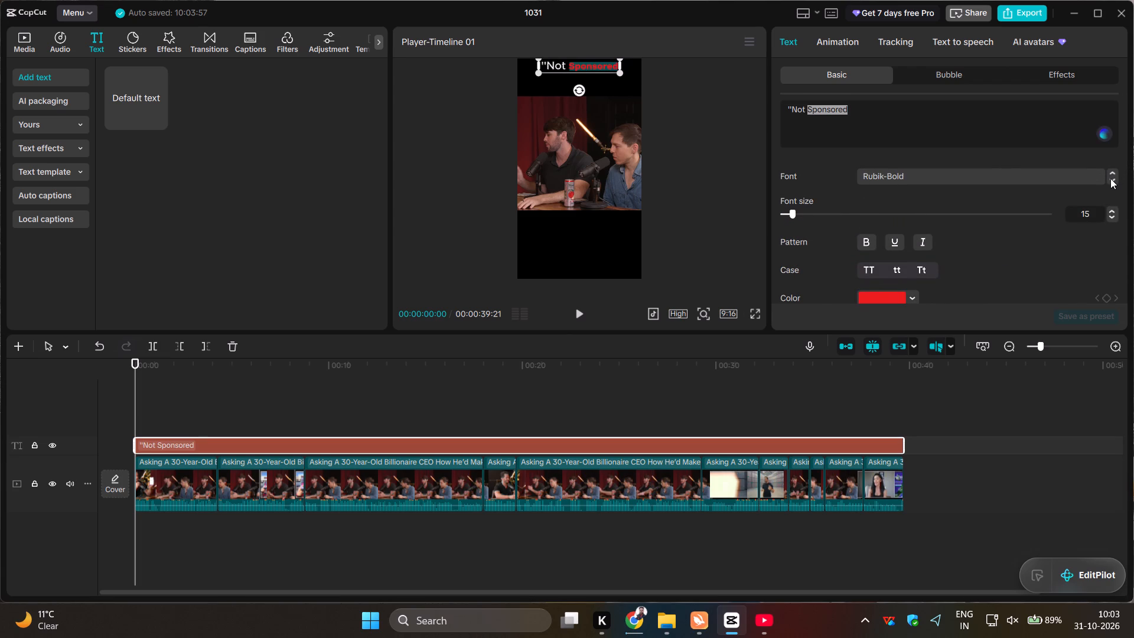
left_click(1110, 178)
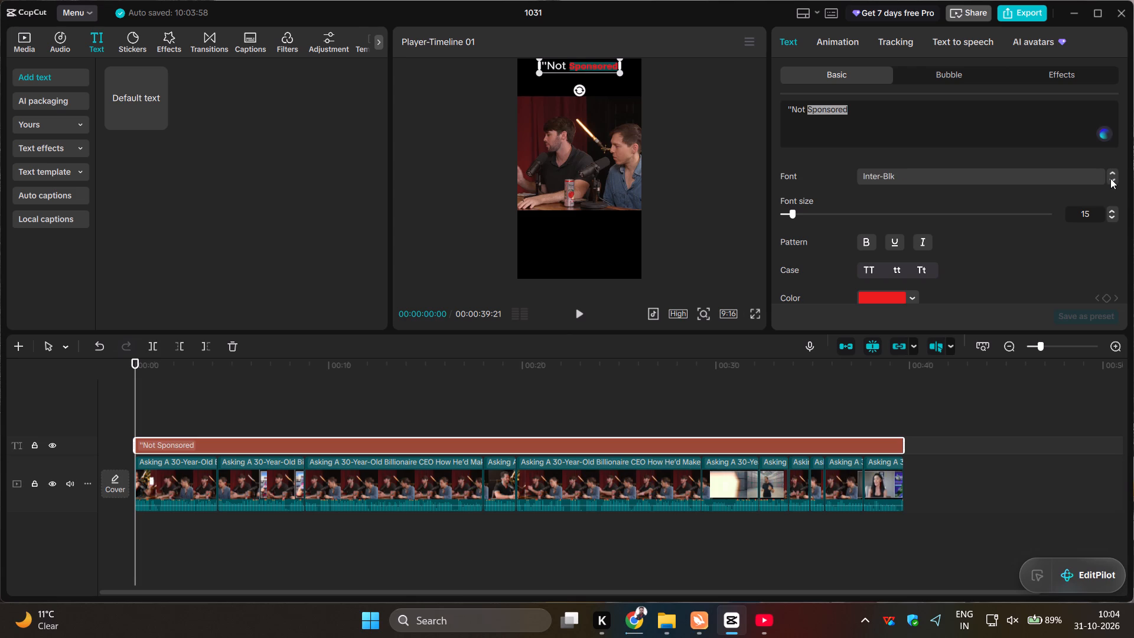
left_click(875, 118)
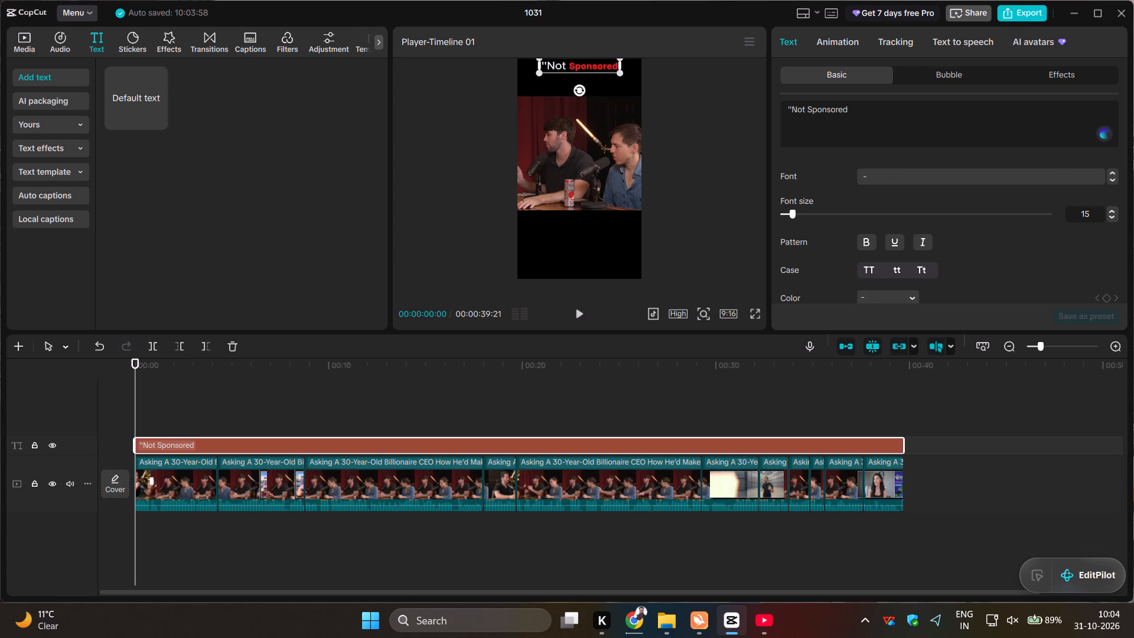
Add a second default text layer at the start and extend it to the end of the video.
left_click(160, 123)
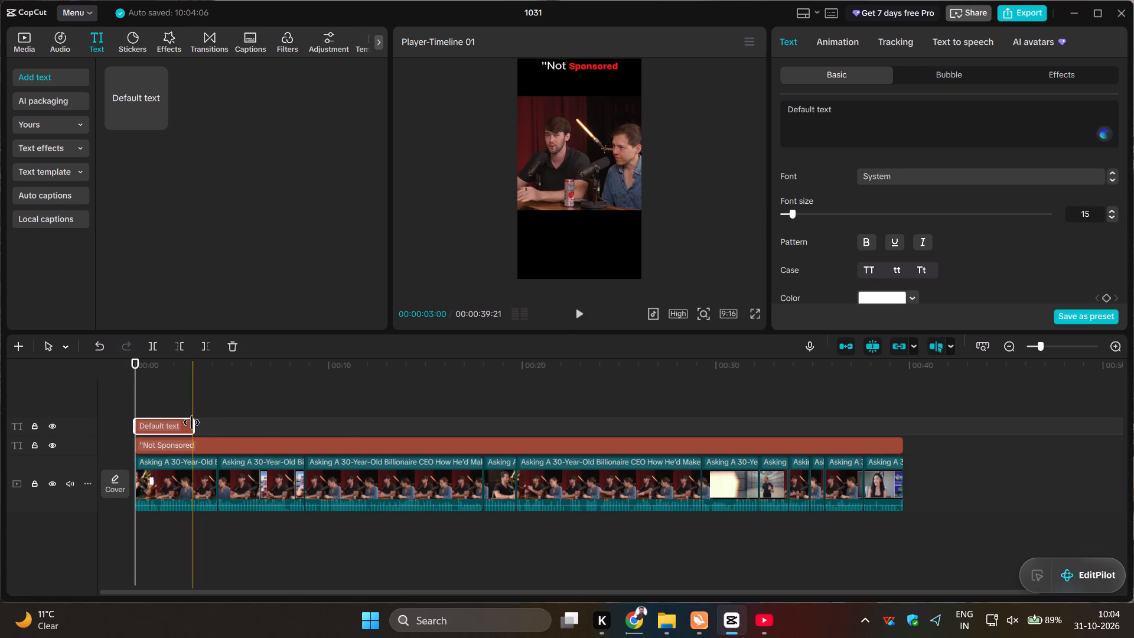
left_click_drag(191, 422, 894, 429)
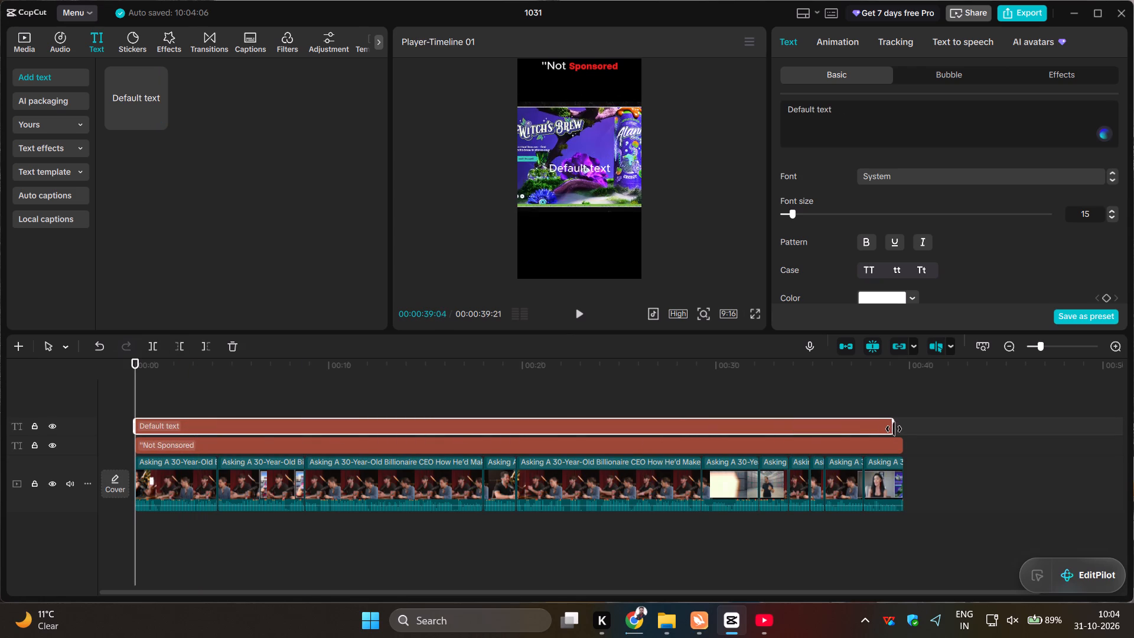
left_click_drag(894, 429, 899, 430)
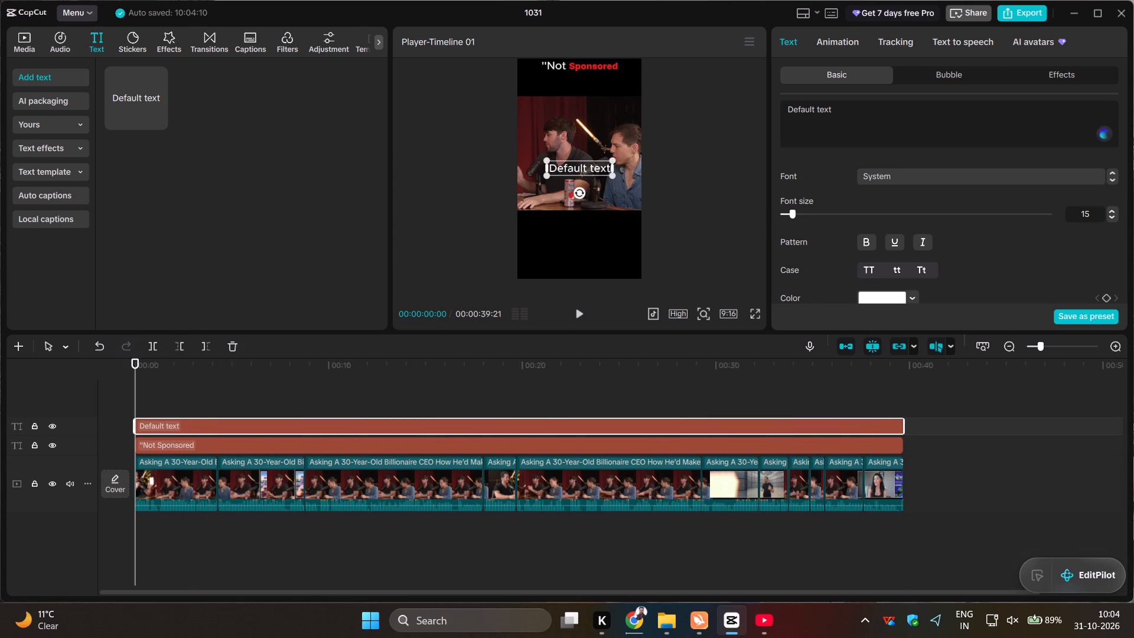
Replace the new layer's default text with a leading space and pure quality'' and apply title case to it.
left_click_drag(835, 109, 769, 106)
key("space")
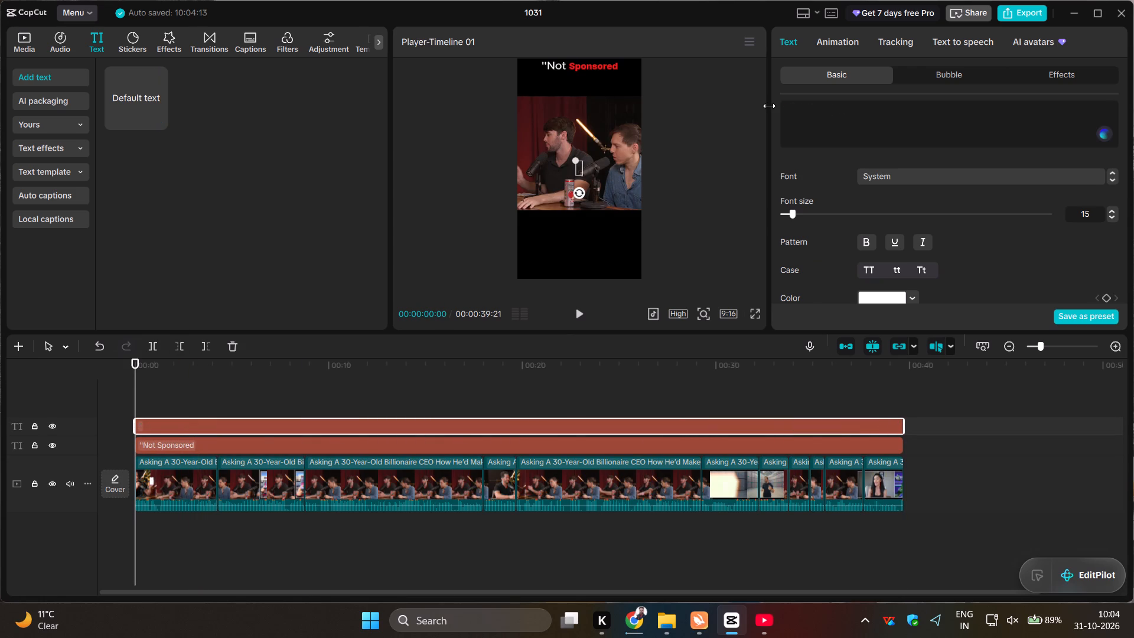
type("pure quality")
key("space")
key("BackSpace")
type("''")
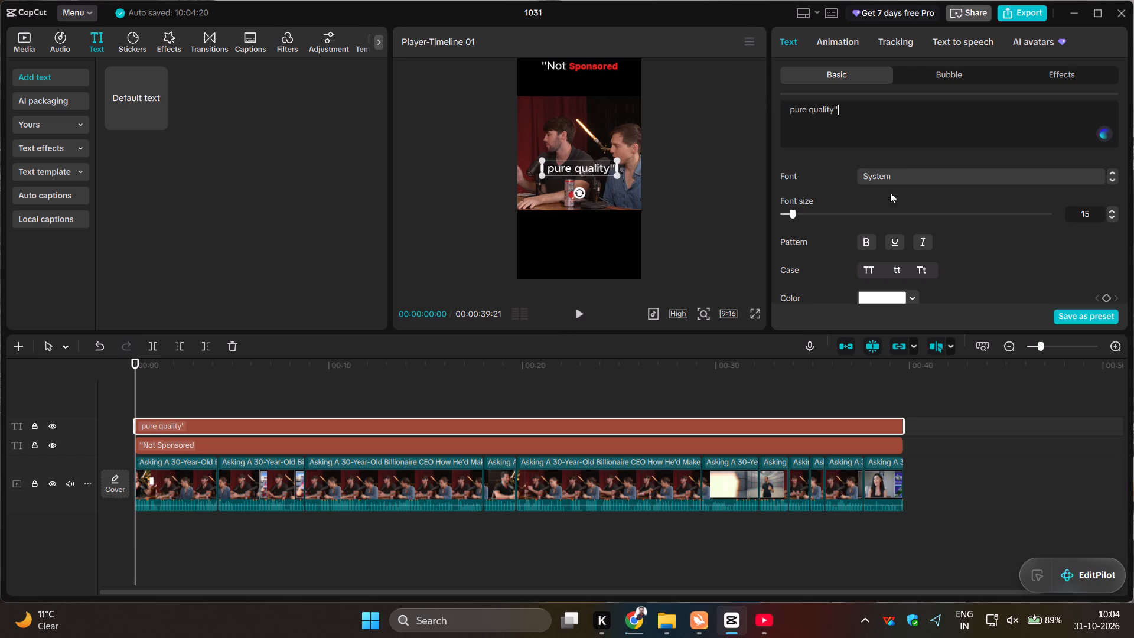
left_click(926, 271)
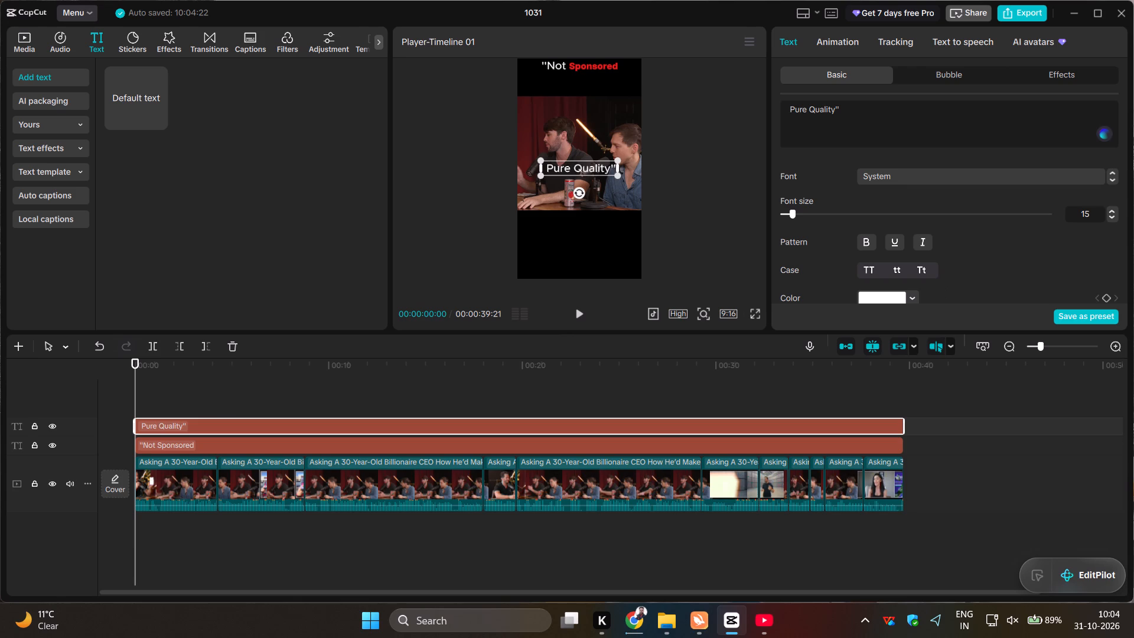
Colour only the word "Quality" in the second title line light yellow, using swatch FFE373.
left_click_drag(809, 108, 836, 109)
left_click_drag(836, 109, 836, 110)
left_click(844, 110)
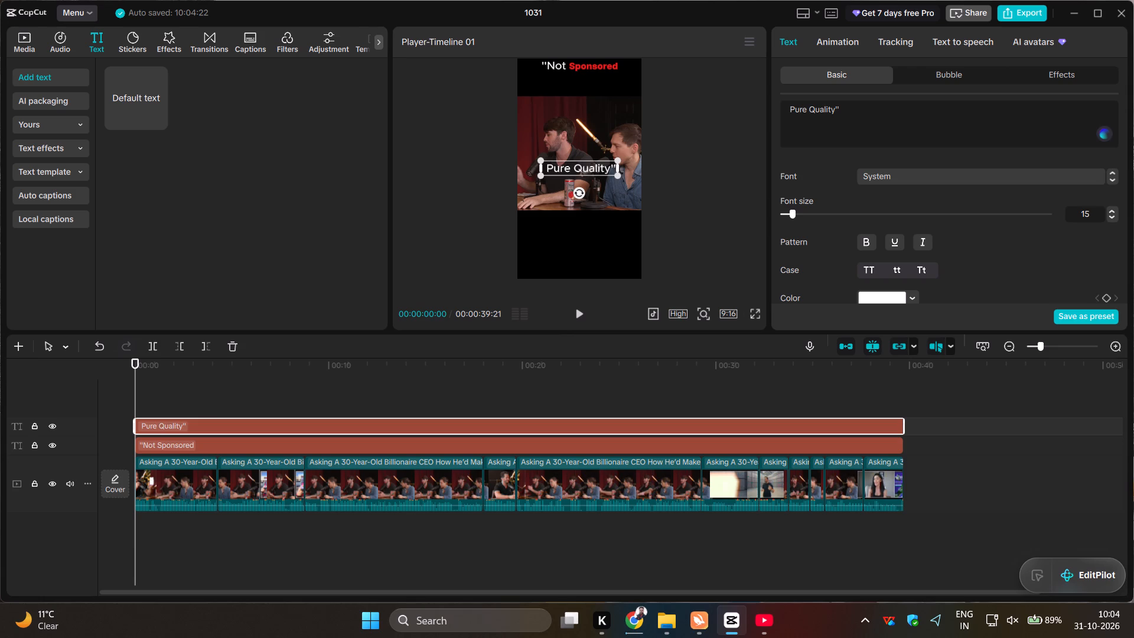
left_click(833, 109)
left_click_drag(833, 109, 810, 109)
left_click_drag(810, 109, 809, 109)
scroll(920, 248, "down", 2)
left_click(915, 191)
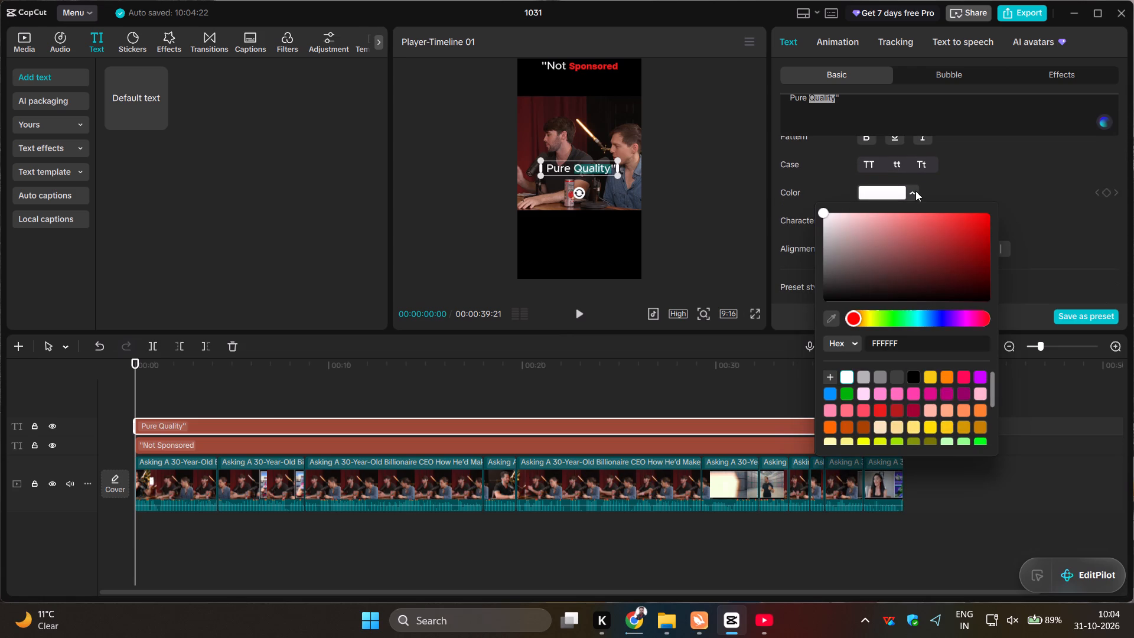
scroll(899, 407, "down", 1)
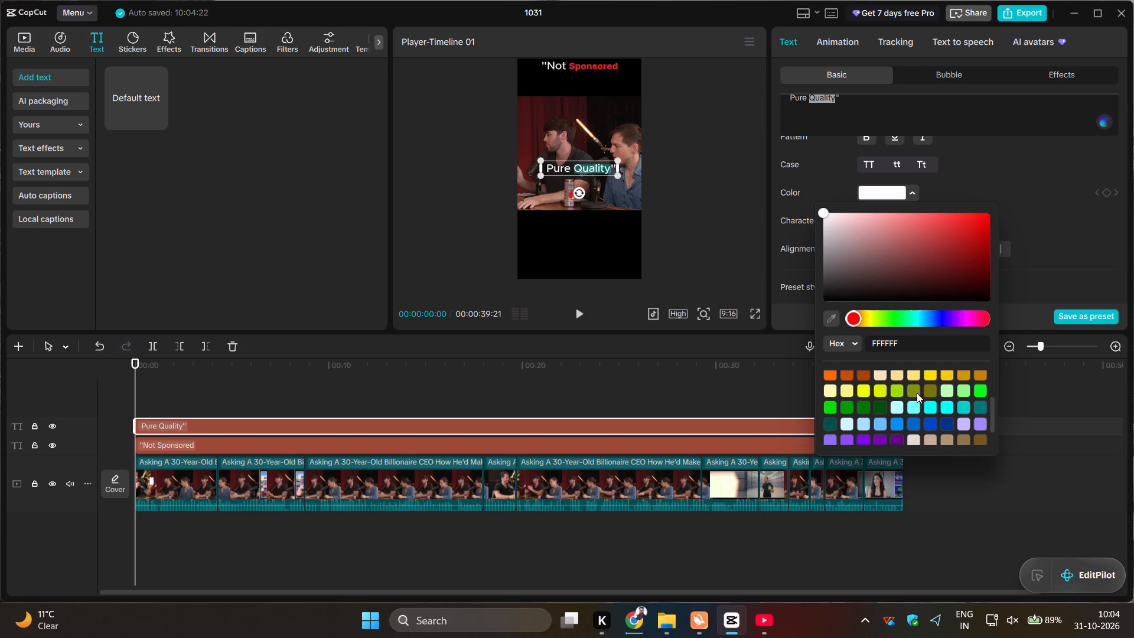
left_click(915, 375)
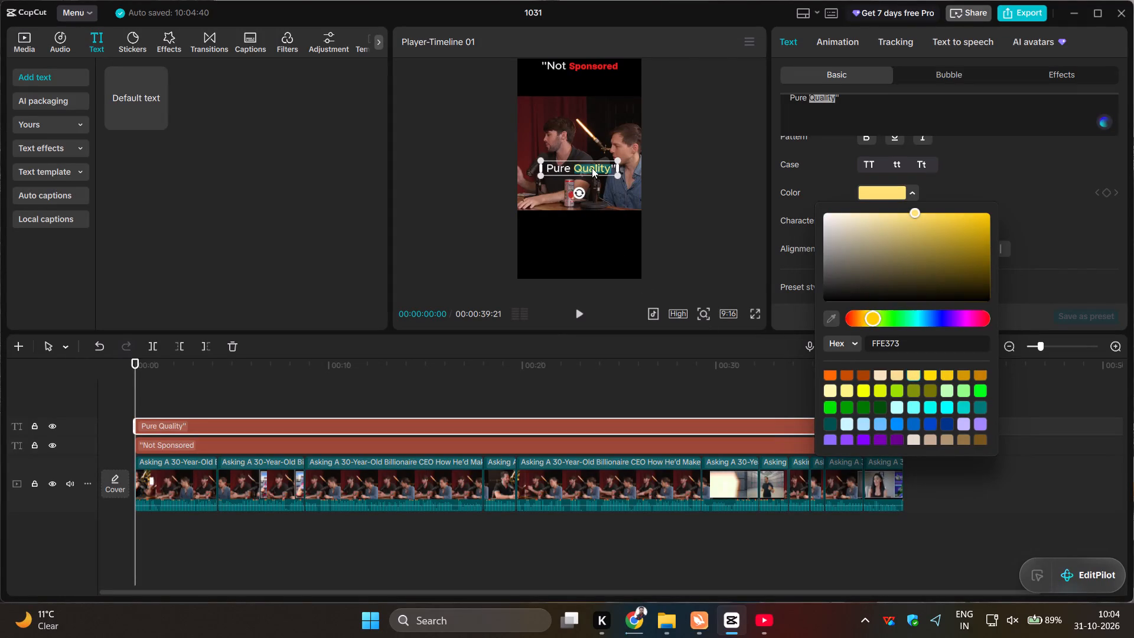
Move the "Pure Quality" text into the black area above the video, directly beneath the "Not Sponsored" line.
left_click_drag(592, 167, 594, 79)
Change the font of only the word "Quality" to Inter-Blk.
scroll(980, 190, "up", 3)
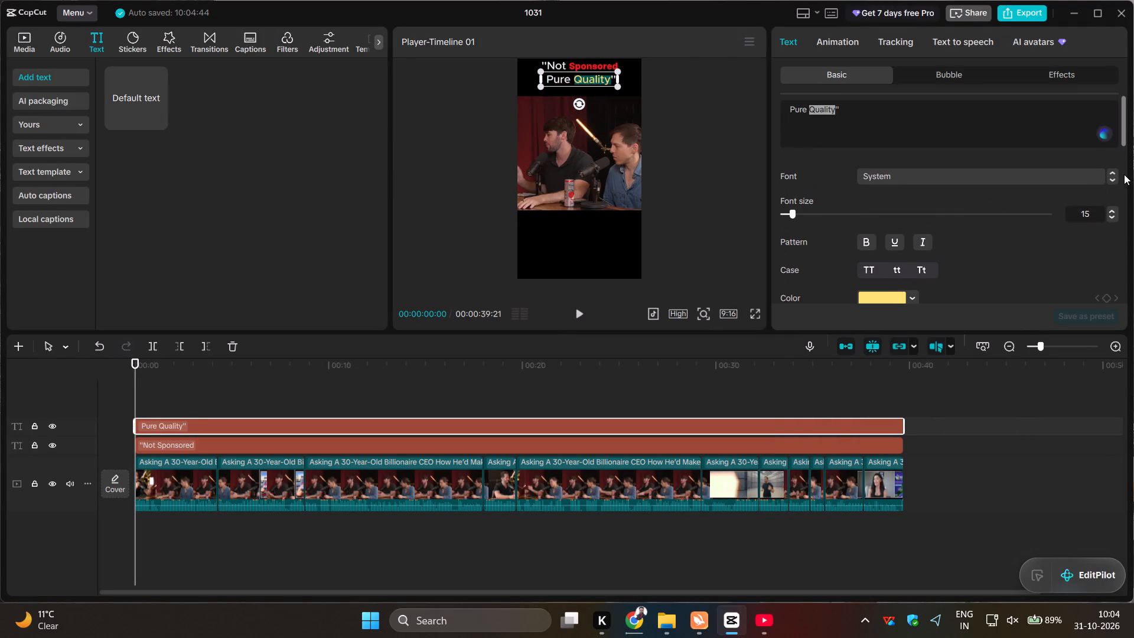
left_click(1109, 180)
left_click(1109, 180)
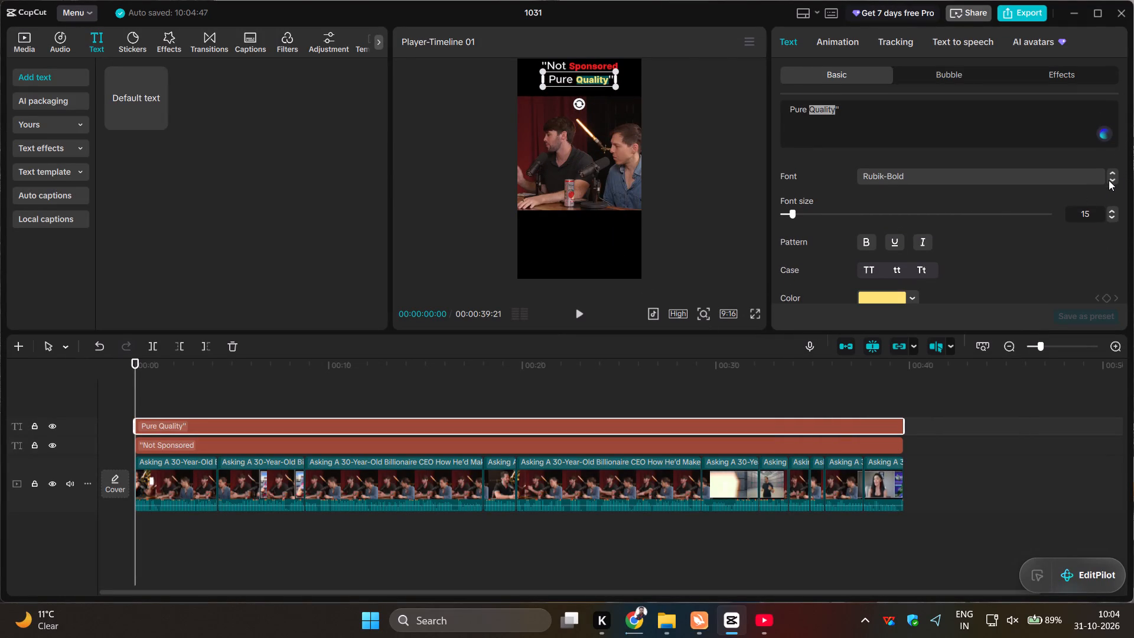
Nudge the "Pure Quality" line slightly up, centred, so it sits closer to the first title line, and deselect it.
left_click(586, 78)
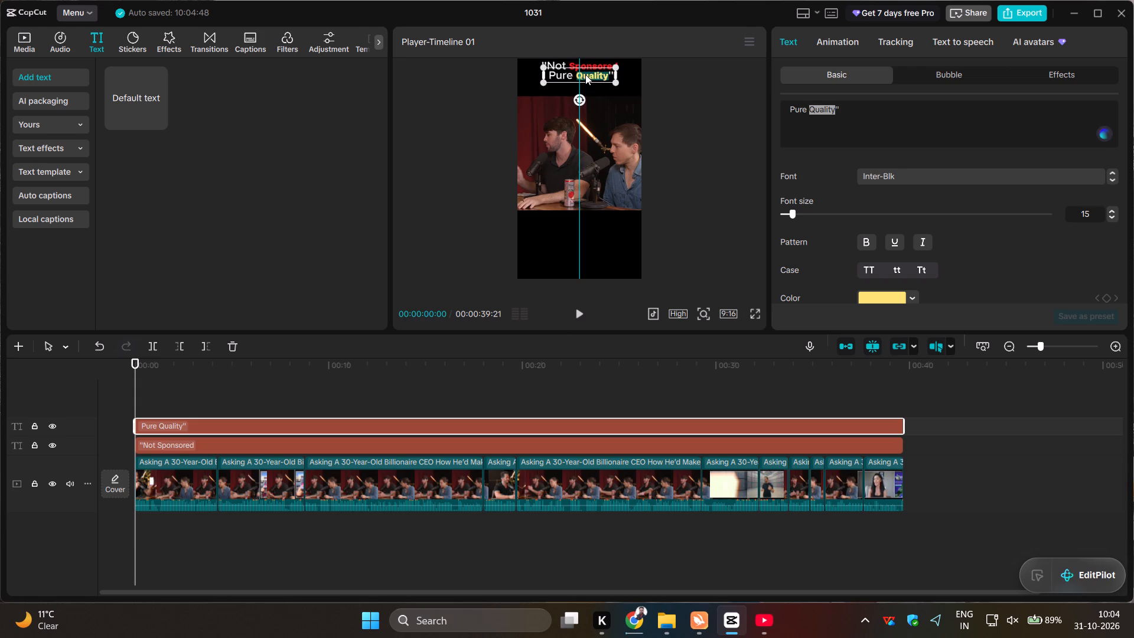
left_click(716, 108)
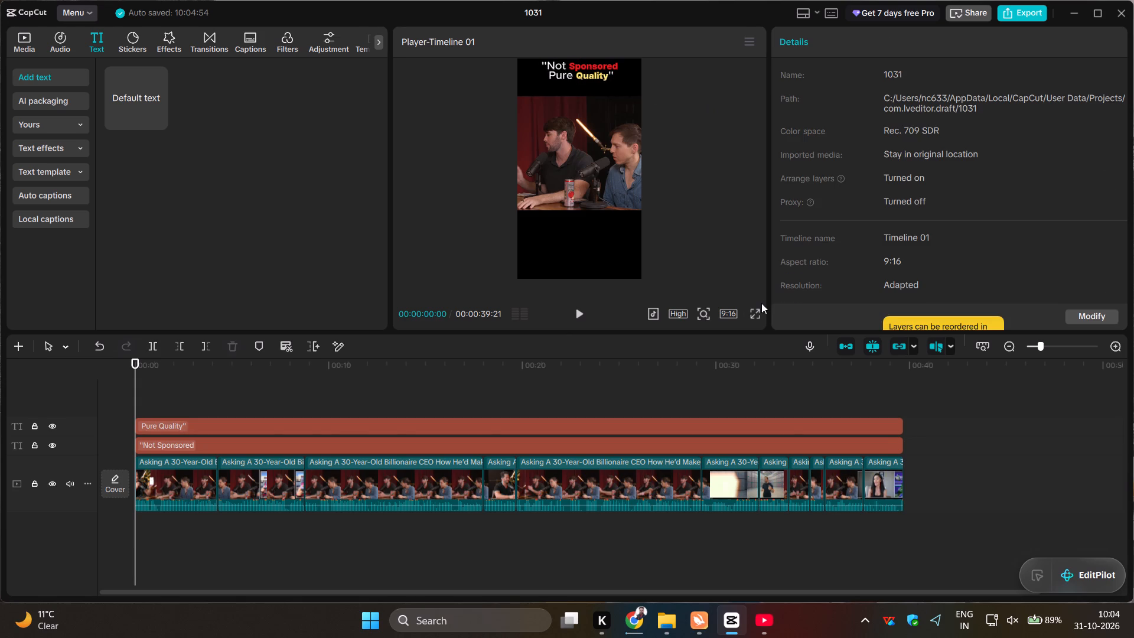
Check the two-line title's layout above the video in a full-screen preview, and return to the editor.
left_click(755, 307)
left_click(754, 314)
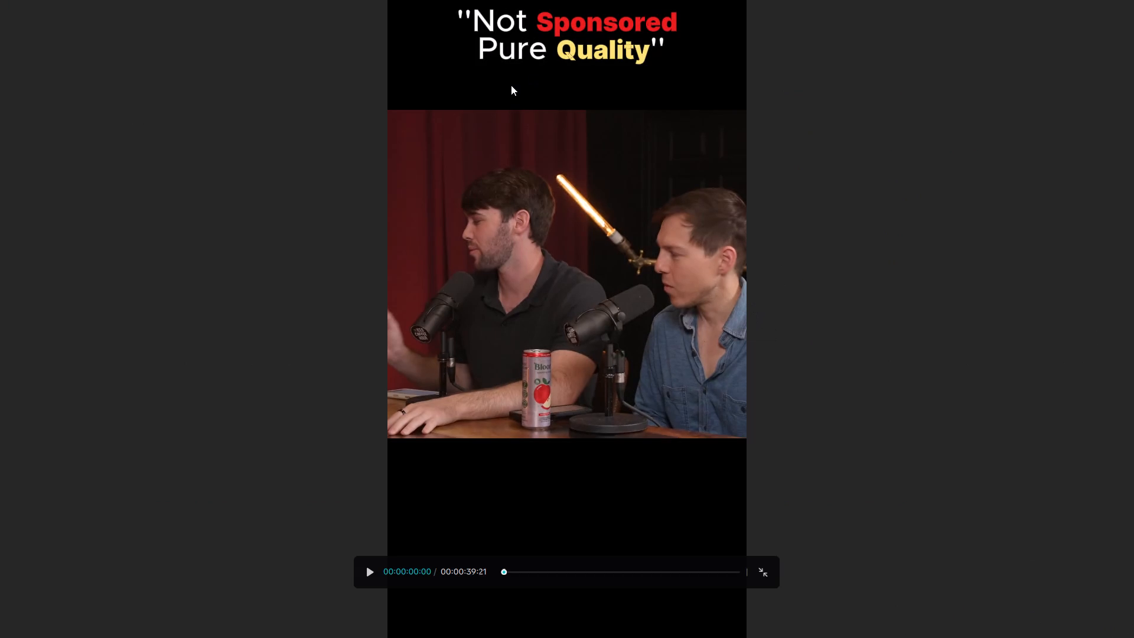
left_click(624, 466)
left_click(767, 575)
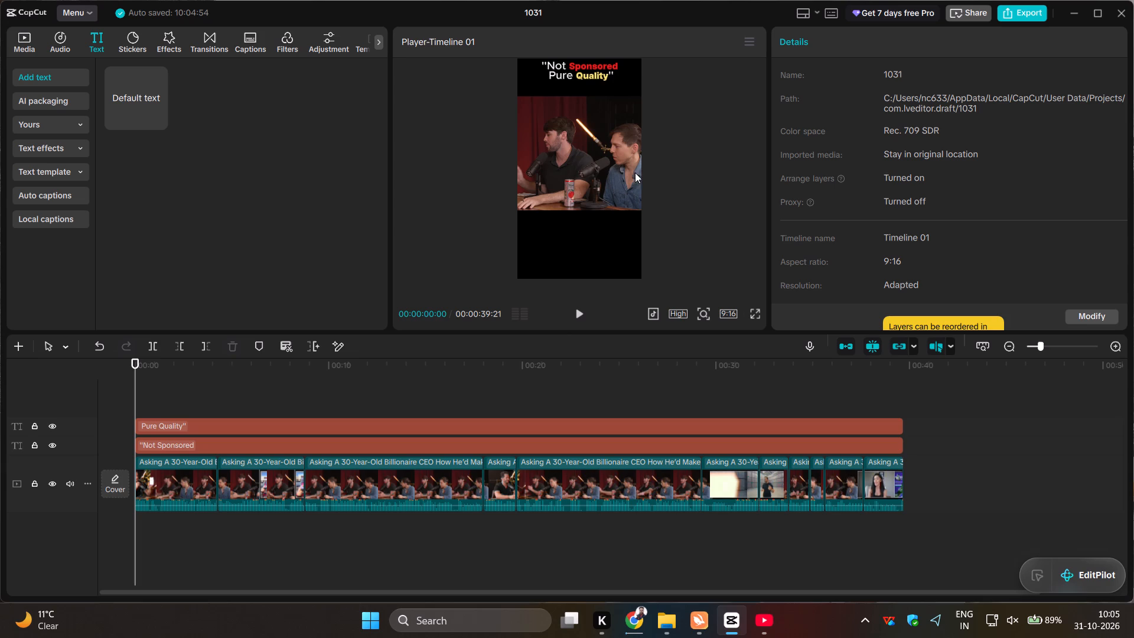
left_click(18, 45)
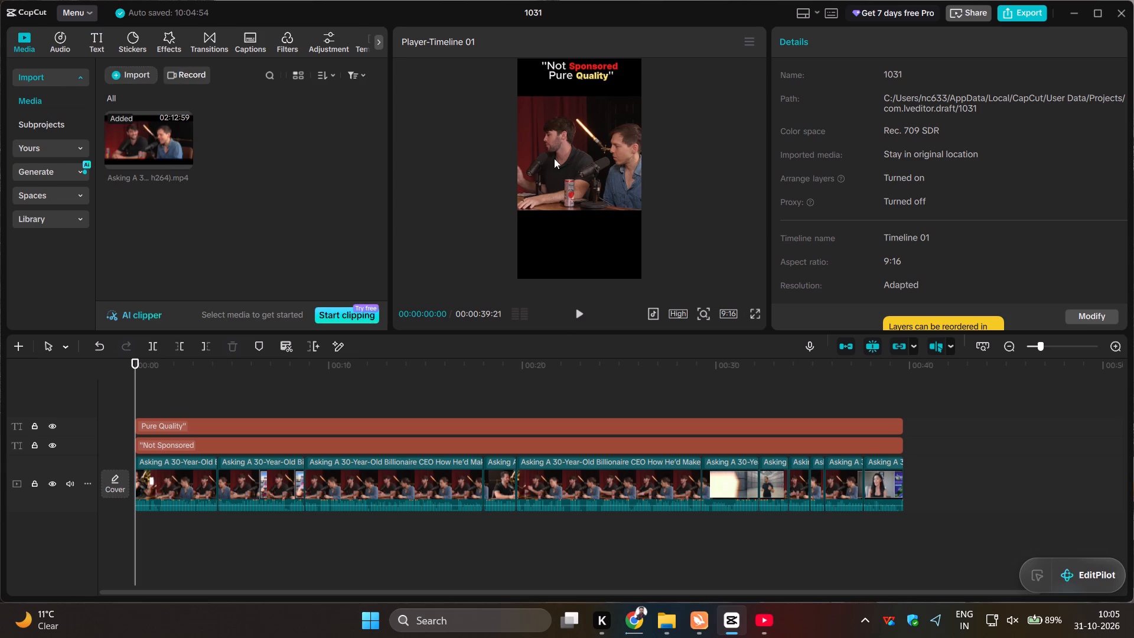
Export the 1031 timeline with the frame rate set to 60fps.
left_click(1015, 12)
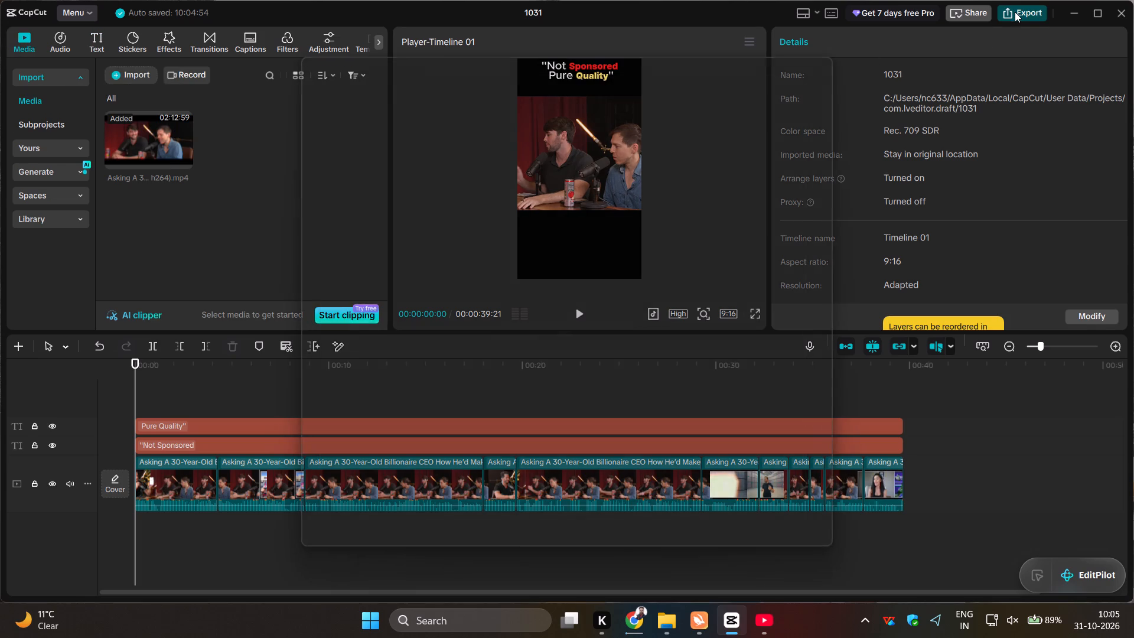
left_click(760, 362)
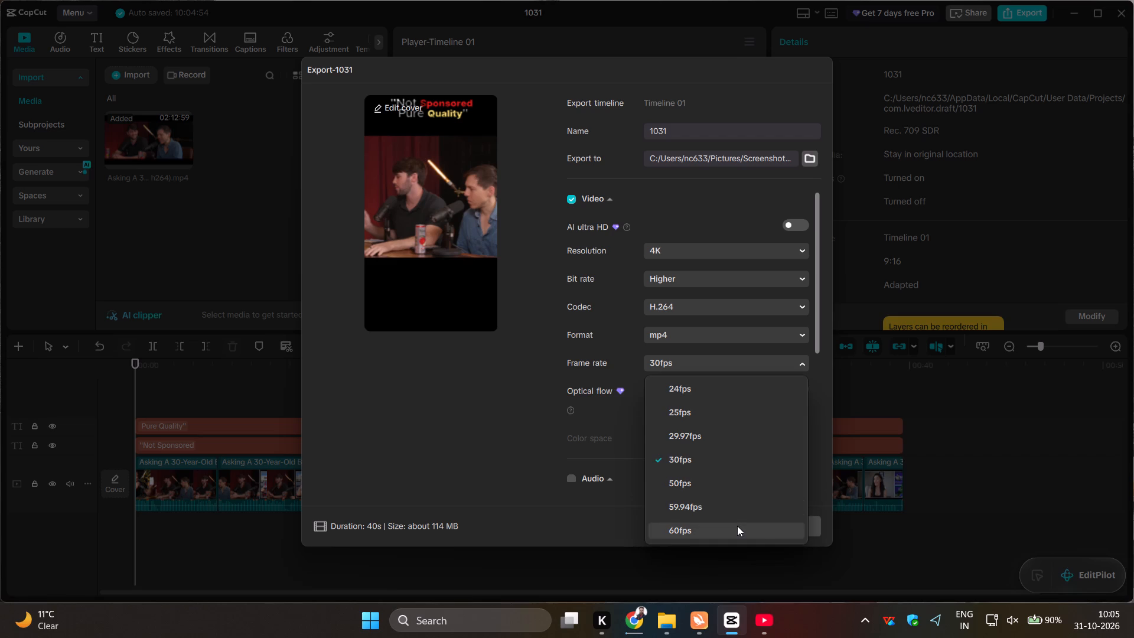
left_click(737, 526)
left_click(742, 527)
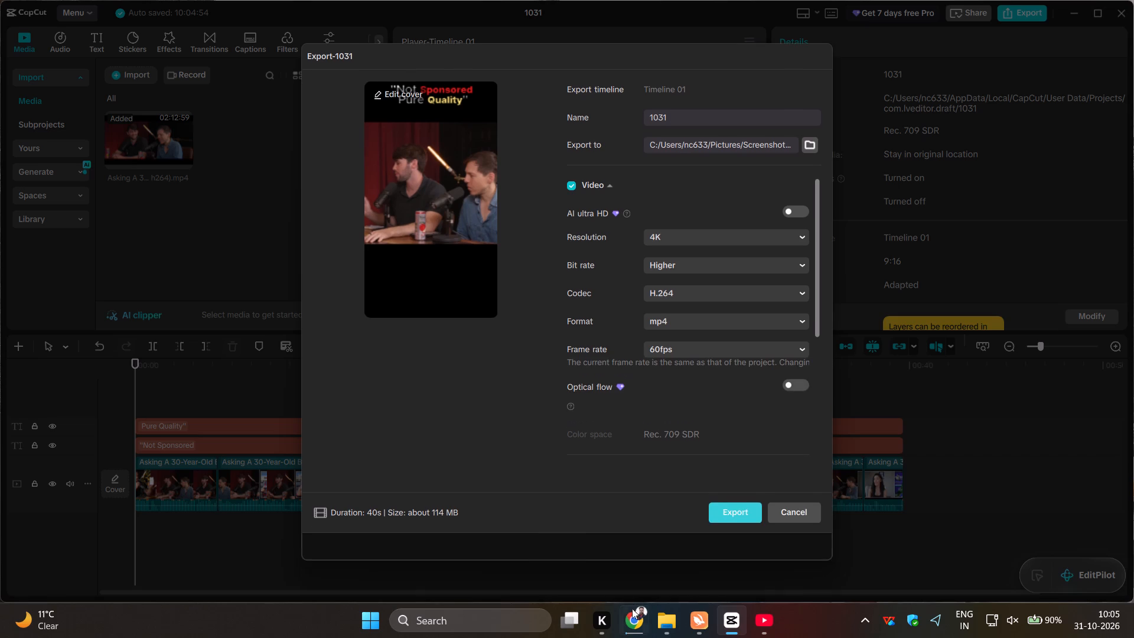
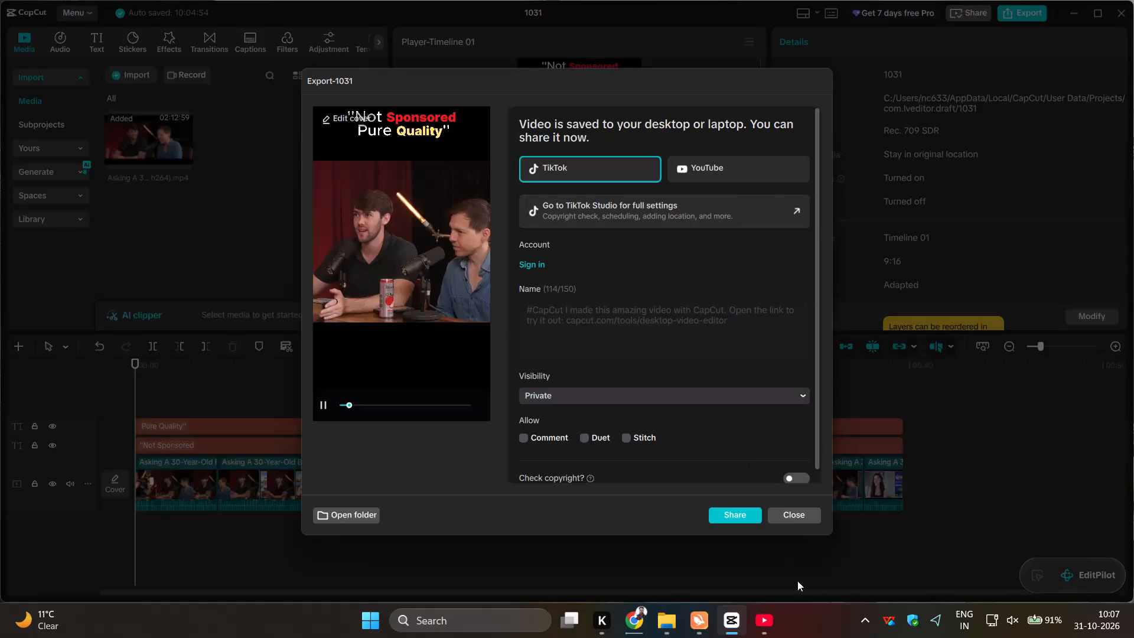
Dismiss the completed export window for 1031 without sharing the video to TikTok or YouTube.
left_click(807, 514)
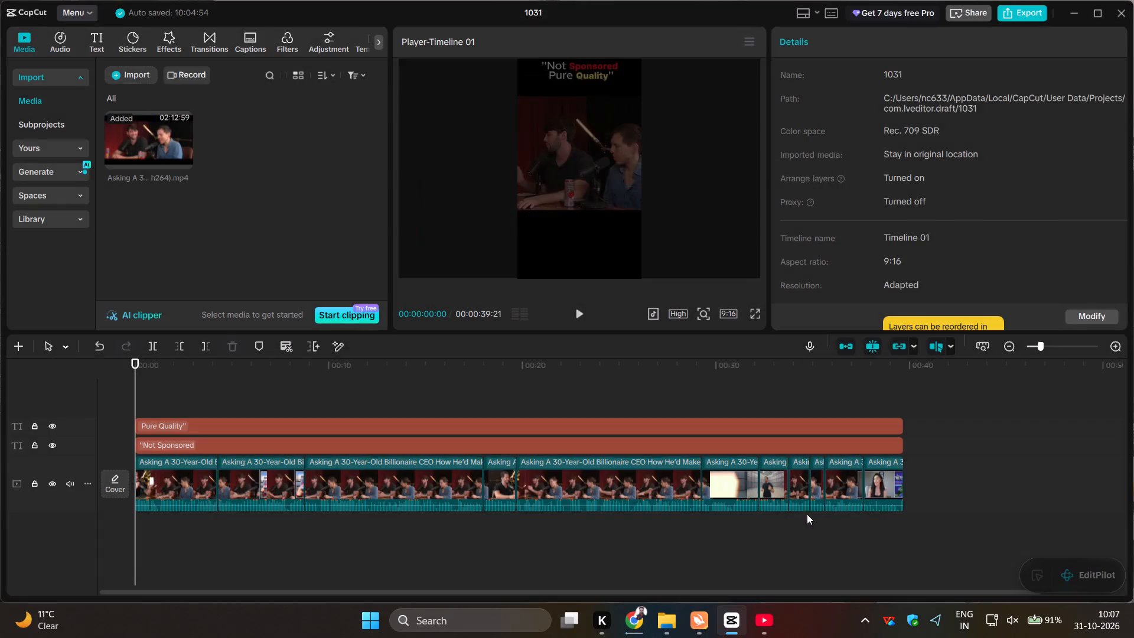
Put the computer to sleep, leaving the 1031 project open in the editor.
left_click(371, 623)
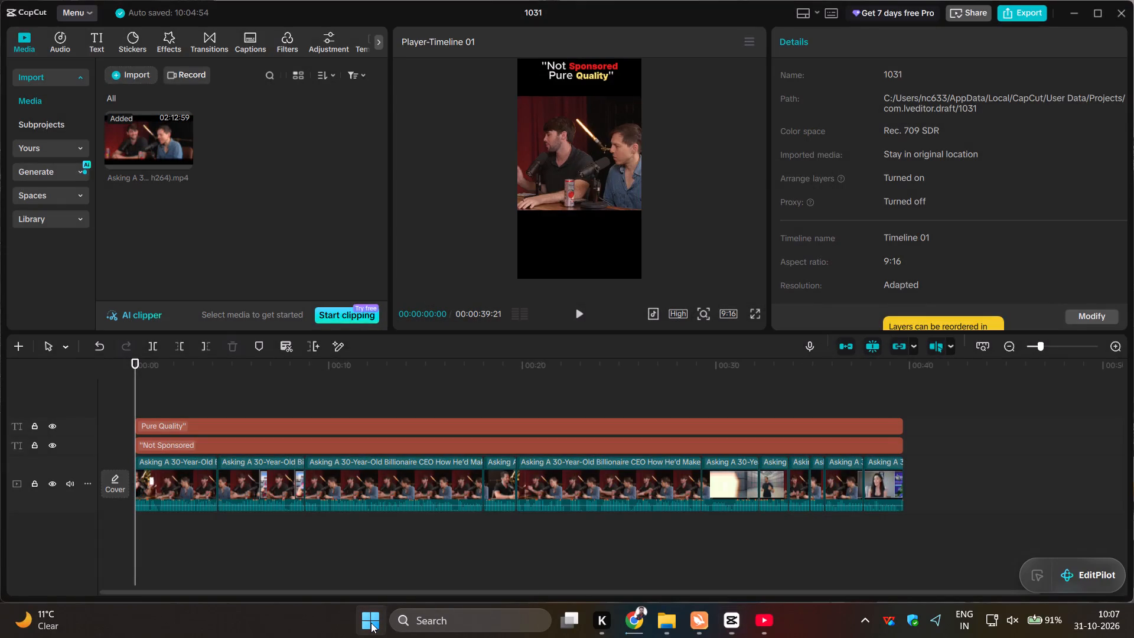
left_click(671, 573)
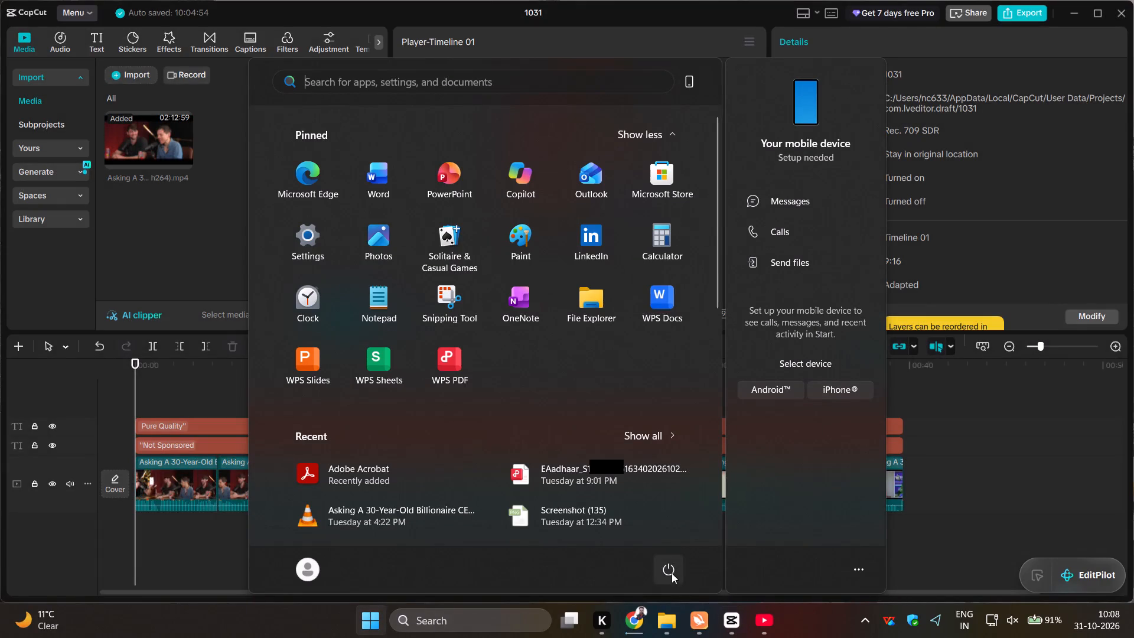
left_click(674, 489)
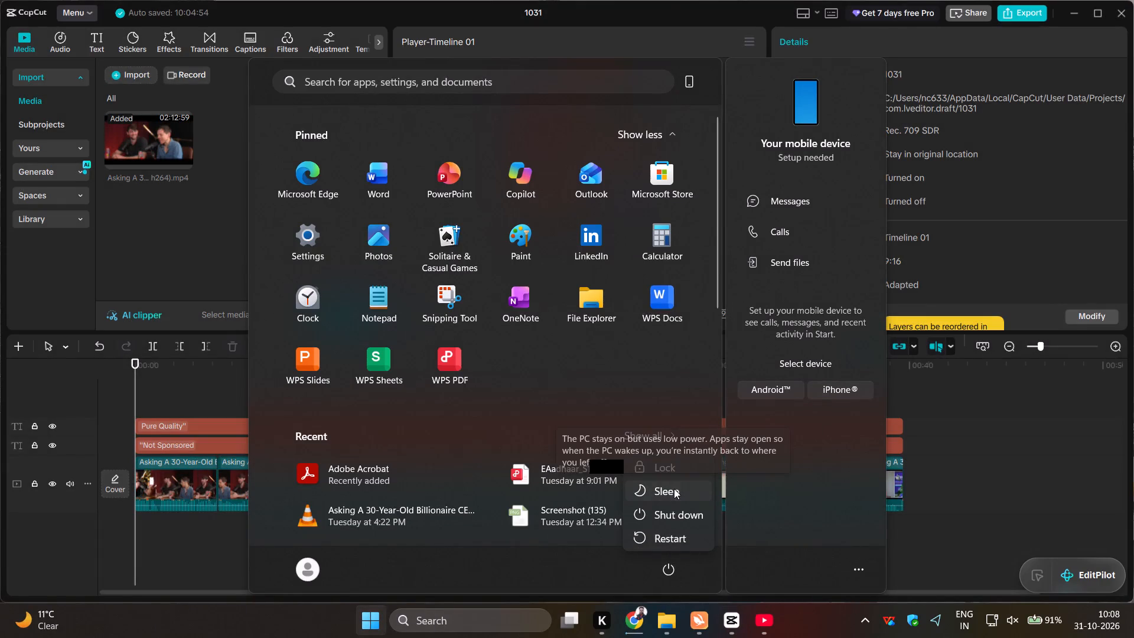